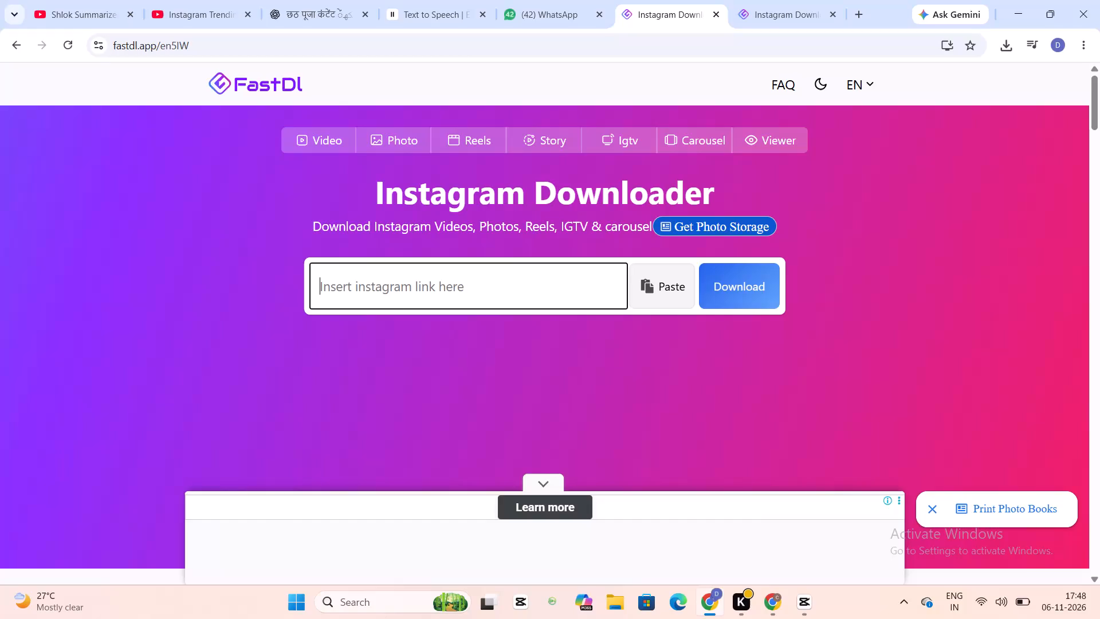
# Submit the copied Instagram reel link (DQMawk9krfn) to the downloader and fetch the reel's search result.
pyautogui.hotkey('ctrl', 'v')
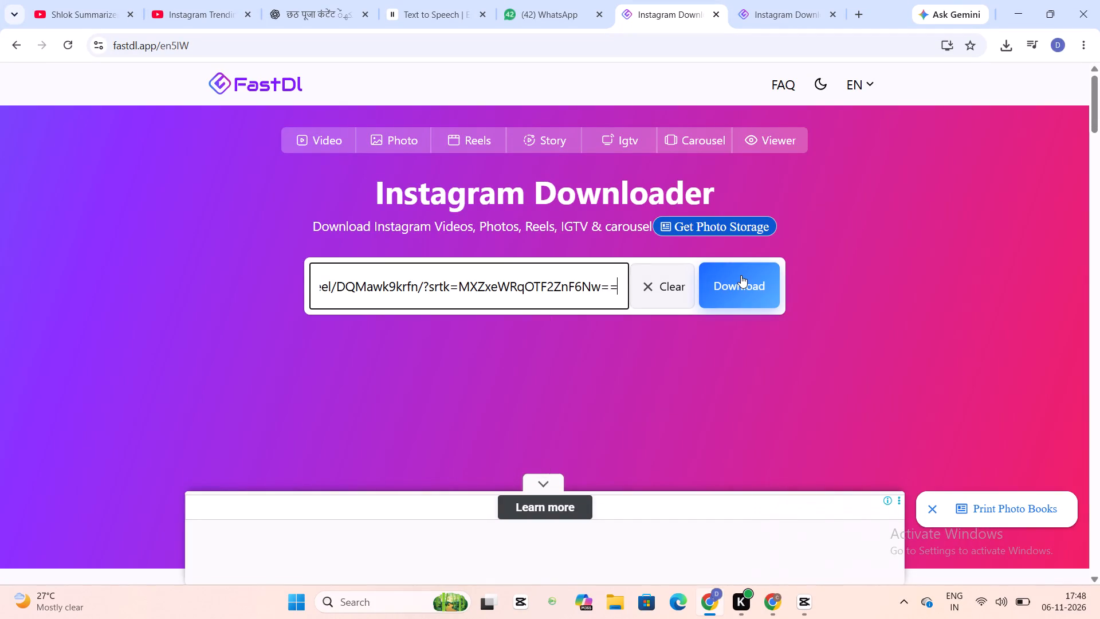
pyautogui.click(741, 275)
pyautogui.scroll(-5, 741, 275)
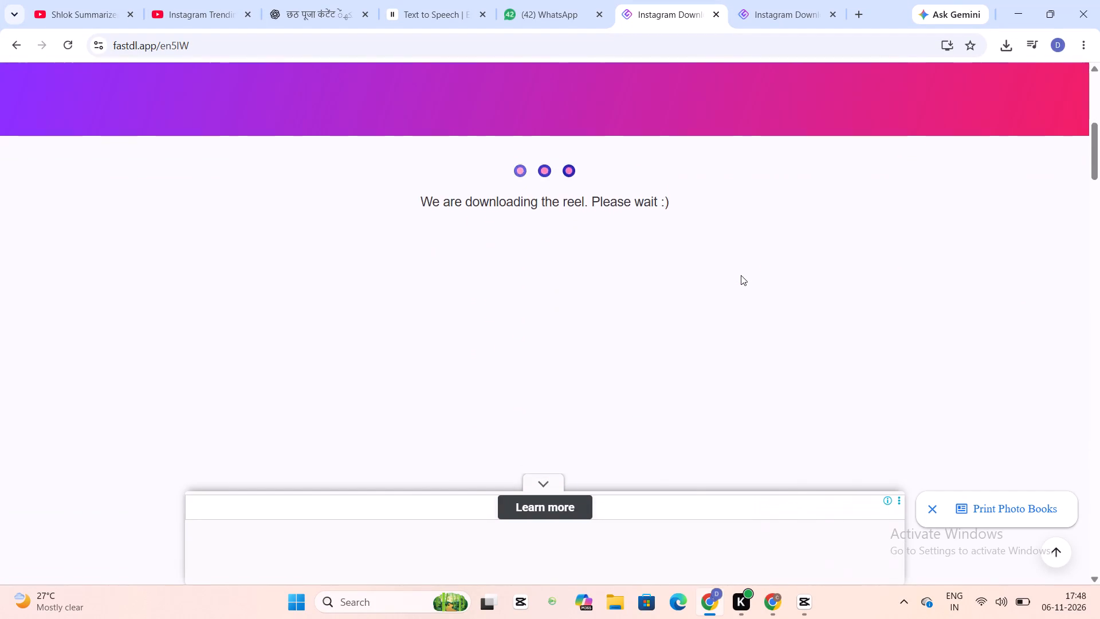
pyautogui.scroll(-1, 741, 275)
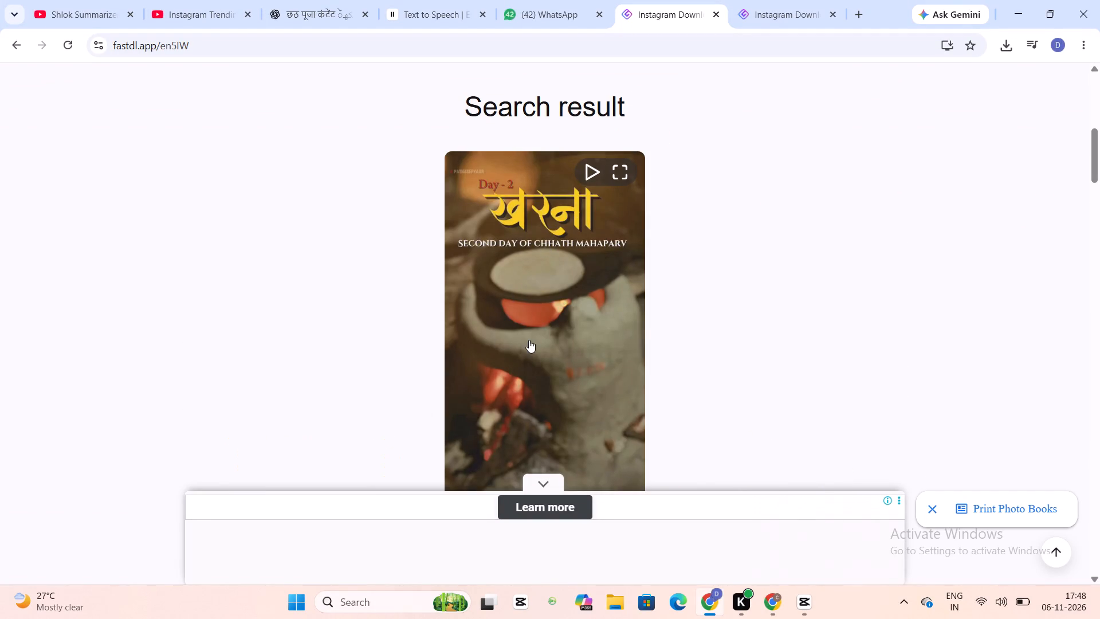
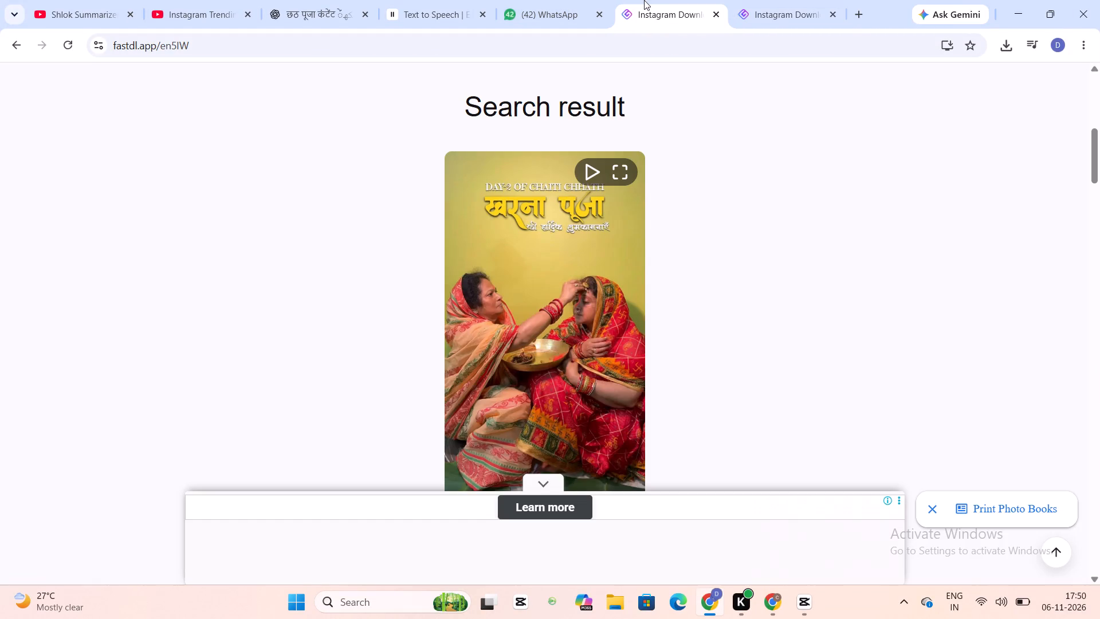
# Download the खरना पूजा reel video from the search result in the current downloader tab.
pyautogui.scroll(-3, 615, 275)
pyautogui.click(573, 331)
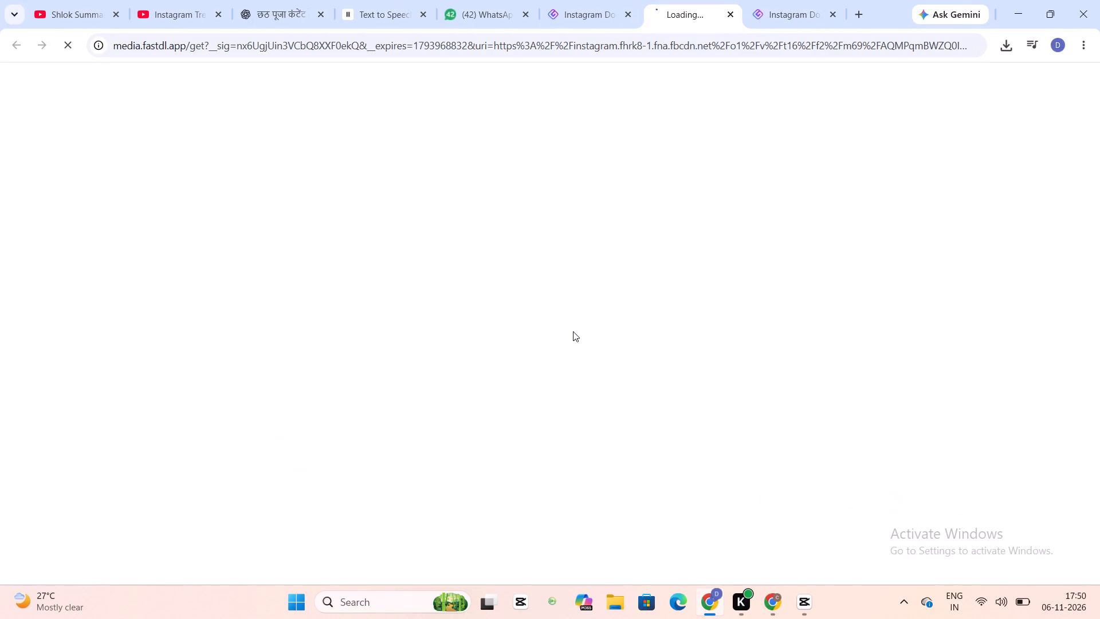
# In the other downloader tab, dismiss the Discover more pop-up and download the Day-2 खरना पूजा reel from its search result.
pyautogui.click(763, 0)
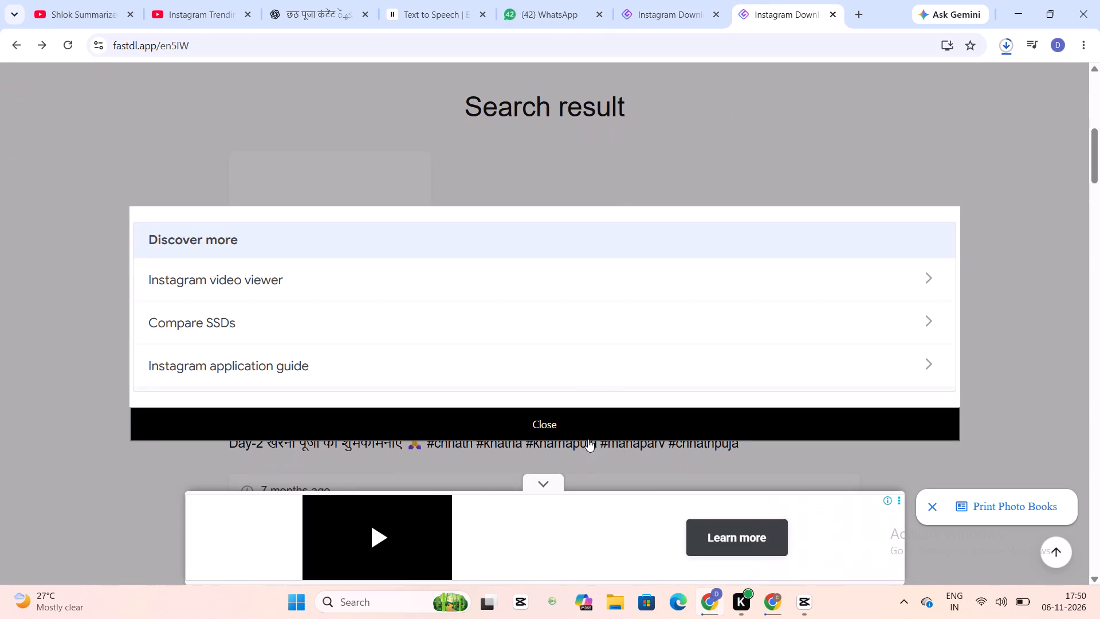
pyautogui.click(568, 424)
pyautogui.scroll(-1, 568, 424)
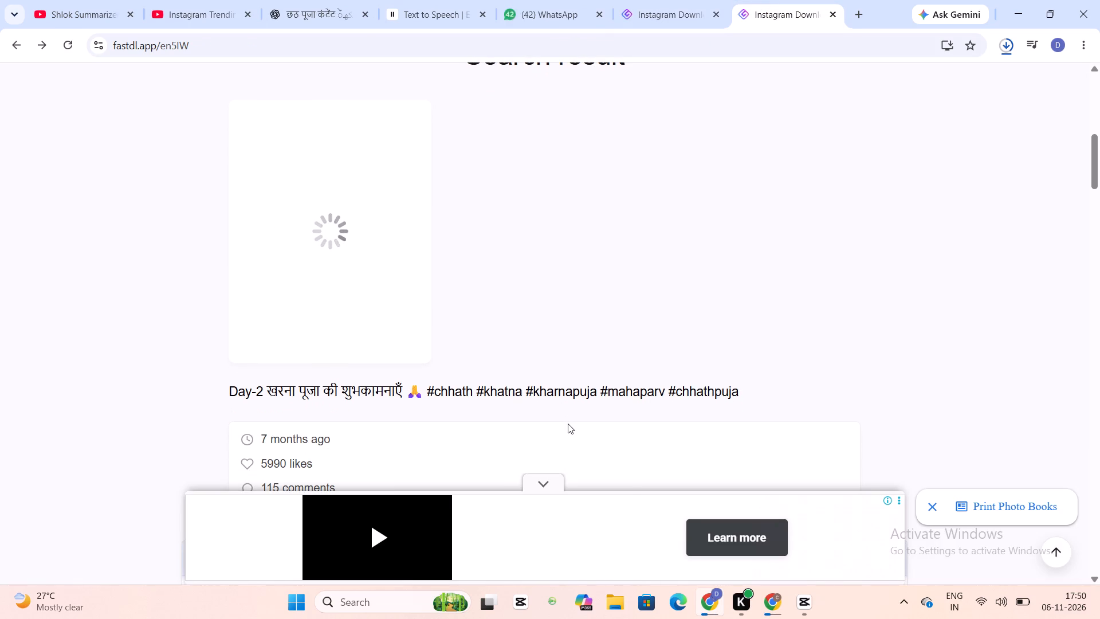
pyautogui.scroll(-1, 569, 335)
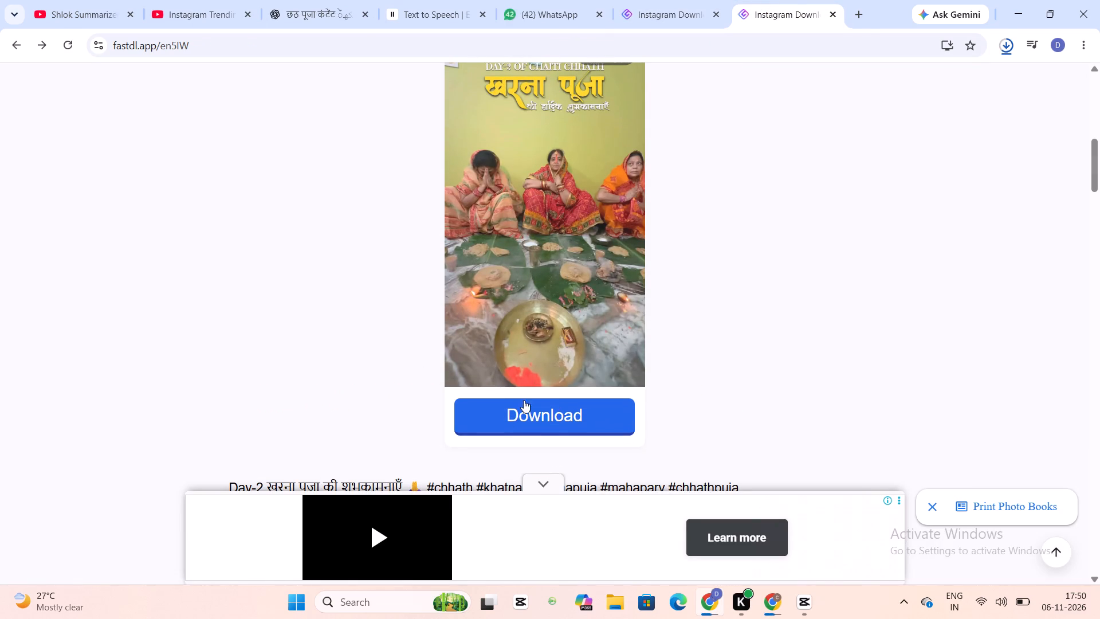
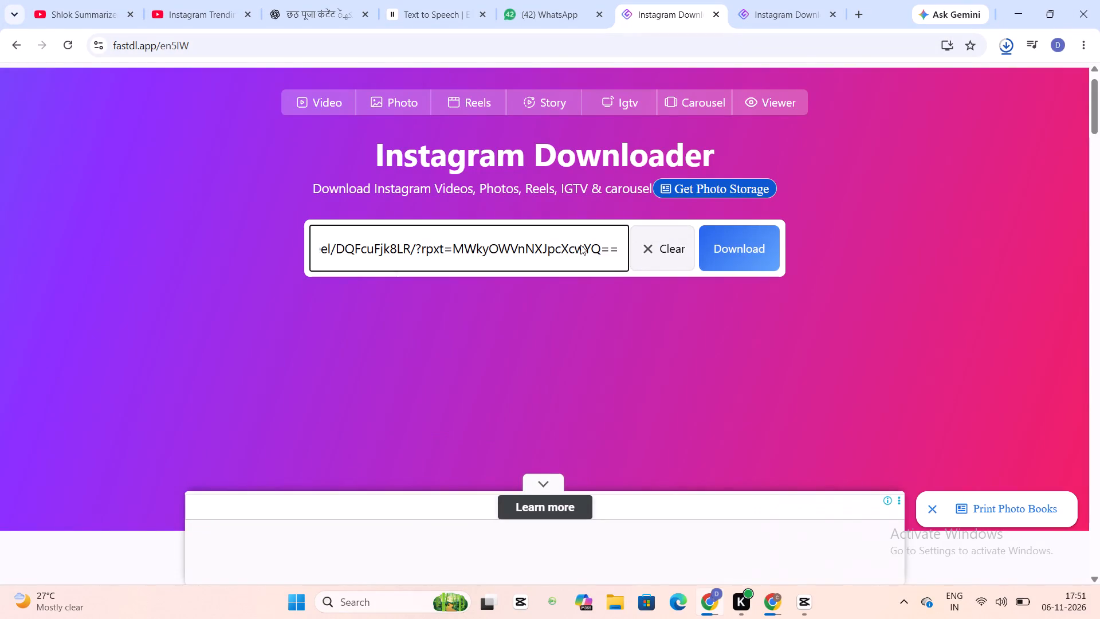
# Go to the search result for reel DQFcuFjk8LR in the current downloader tab.
pyautogui.scroll(-2, 580, 245)
pyautogui.scroll(-2, 569, 312)
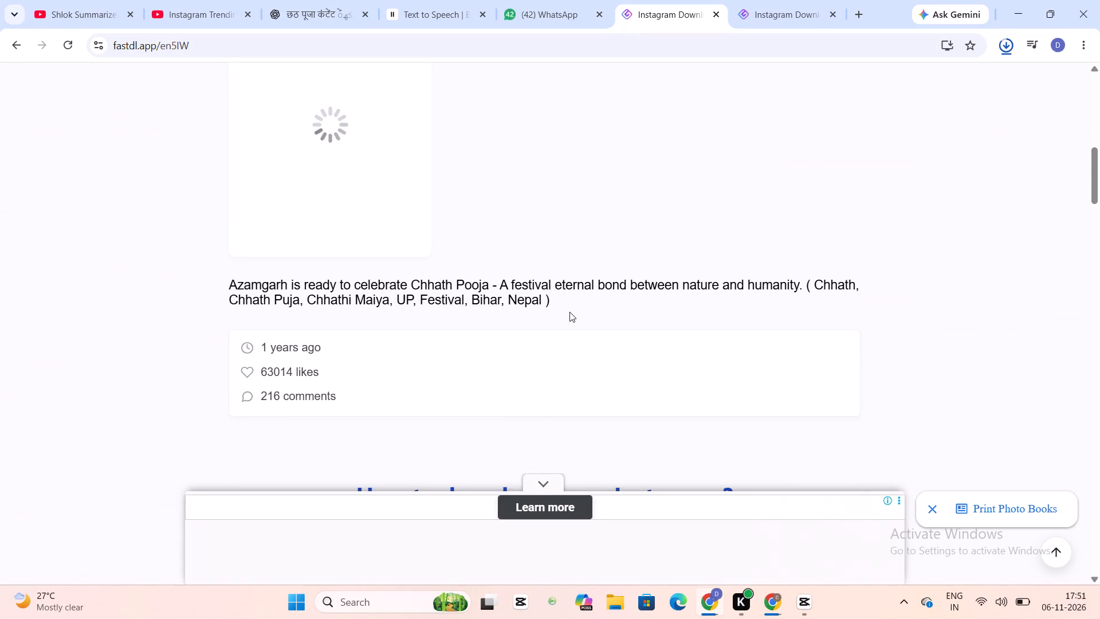
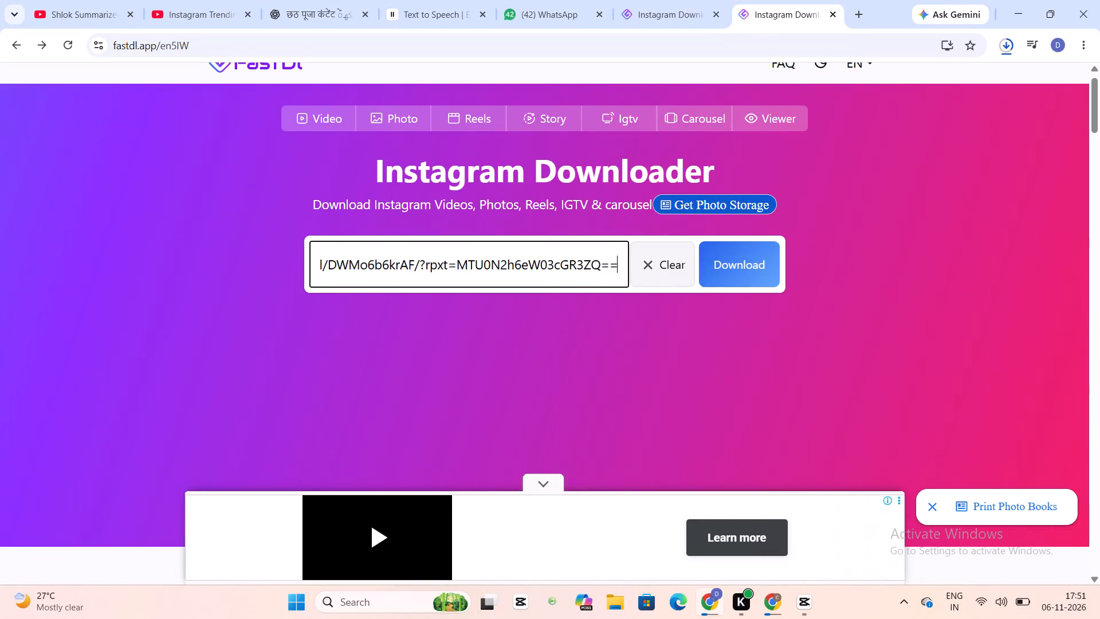
# Download the Day-2 खरना पूजा video from the search result for reel DWMo6b6krAF.
pyautogui.scroll(-7, 564, 271)
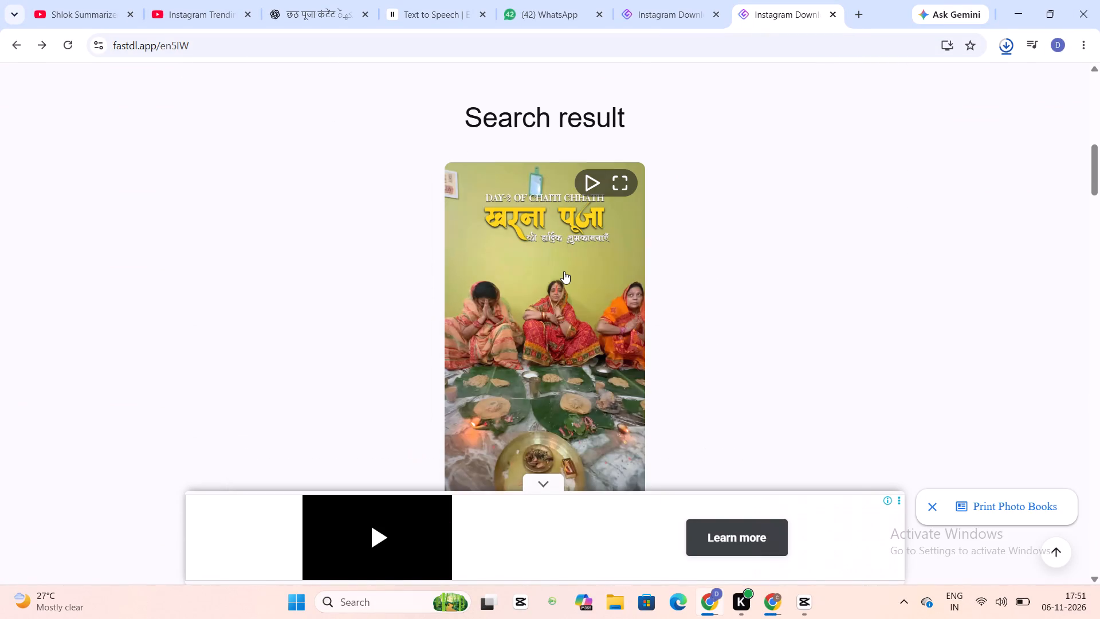
pyautogui.scroll(-1, 564, 271)
pyautogui.click(571, 458)
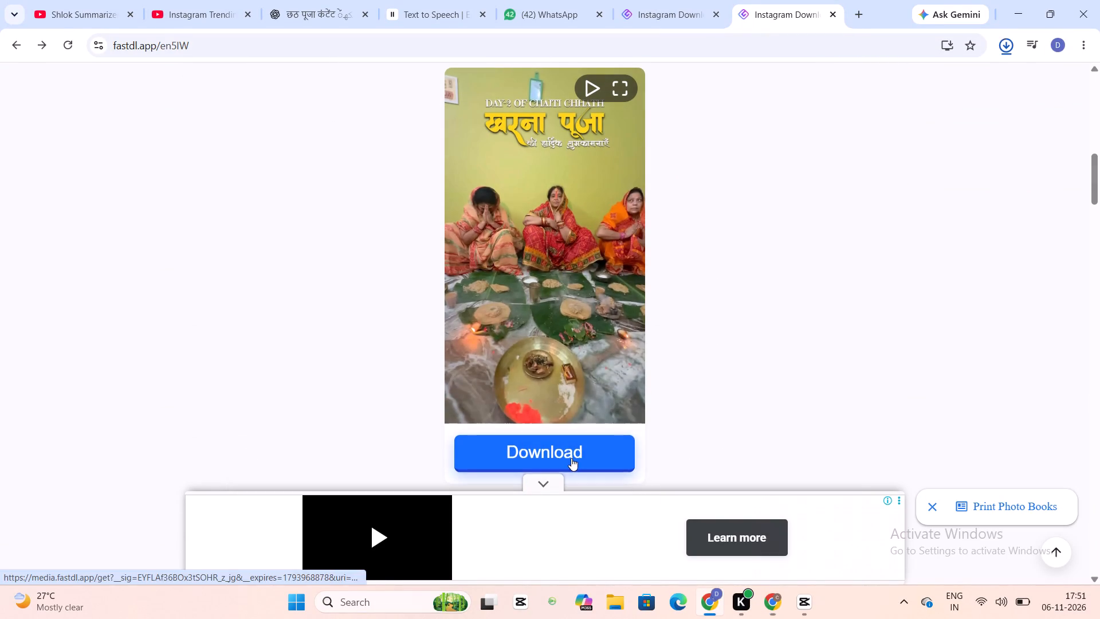
# Switch to the YouTube Studio browser window and view the channel's dashboard and its analytics overview.
pyautogui.click(772, 601)
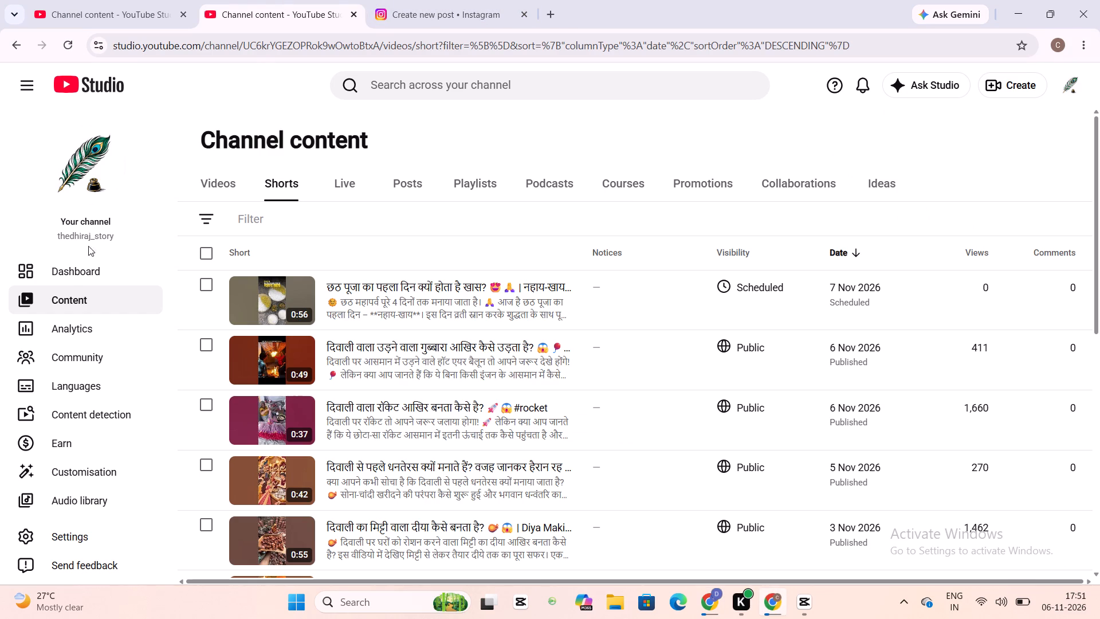
pyautogui.click(70, 269)
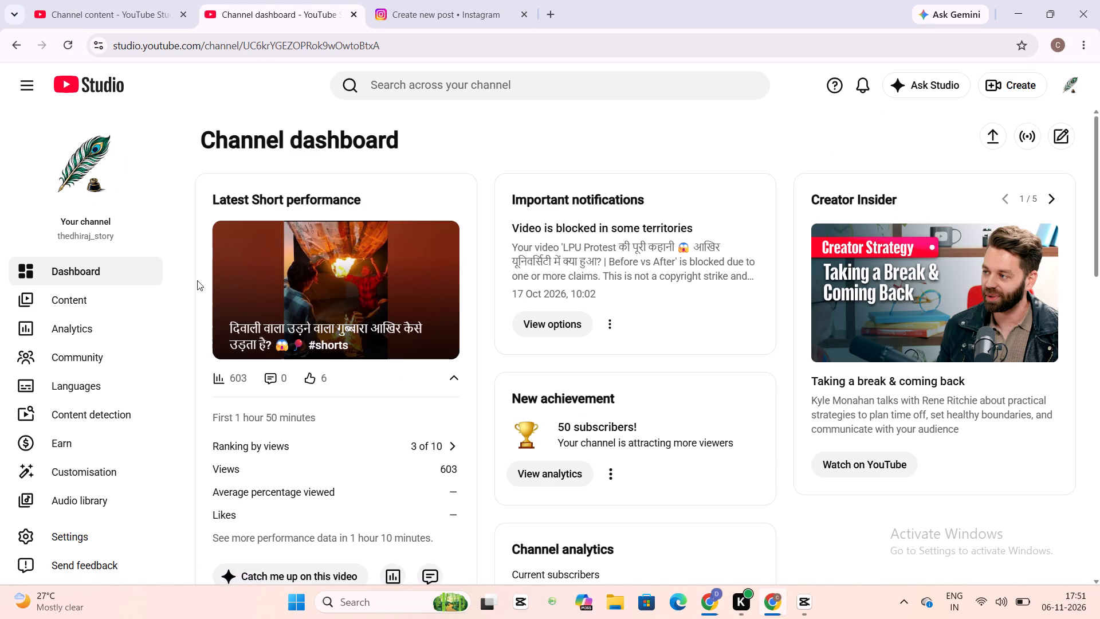
pyautogui.click(98, 338)
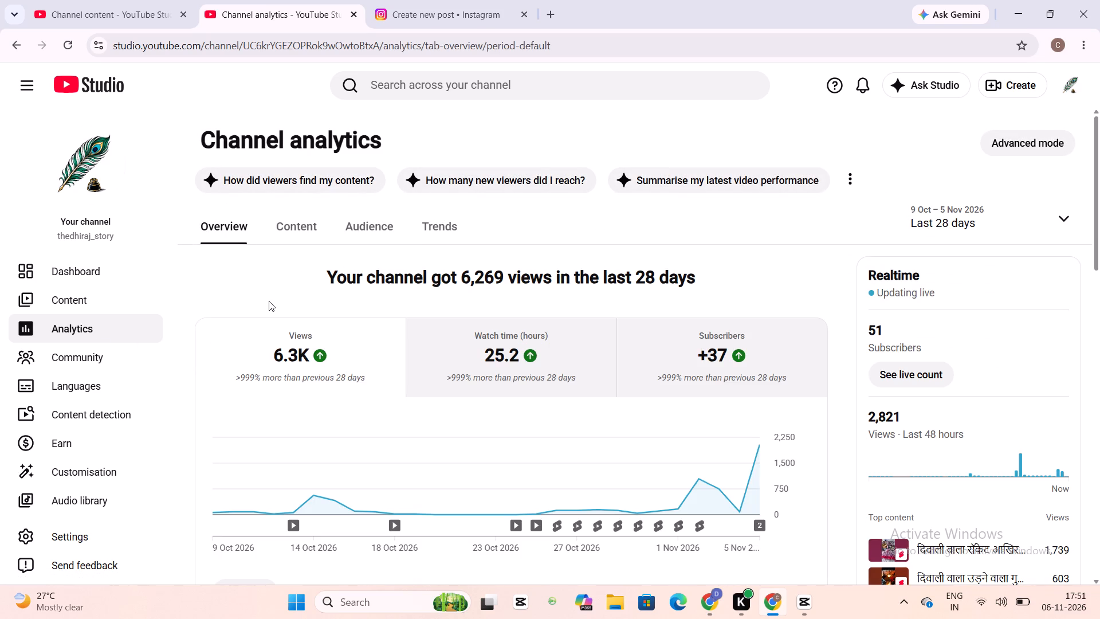
# Review the channel's 28-day analytics overview down to the top content of the period.
pyautogui.scroll(-1, 269, 301)
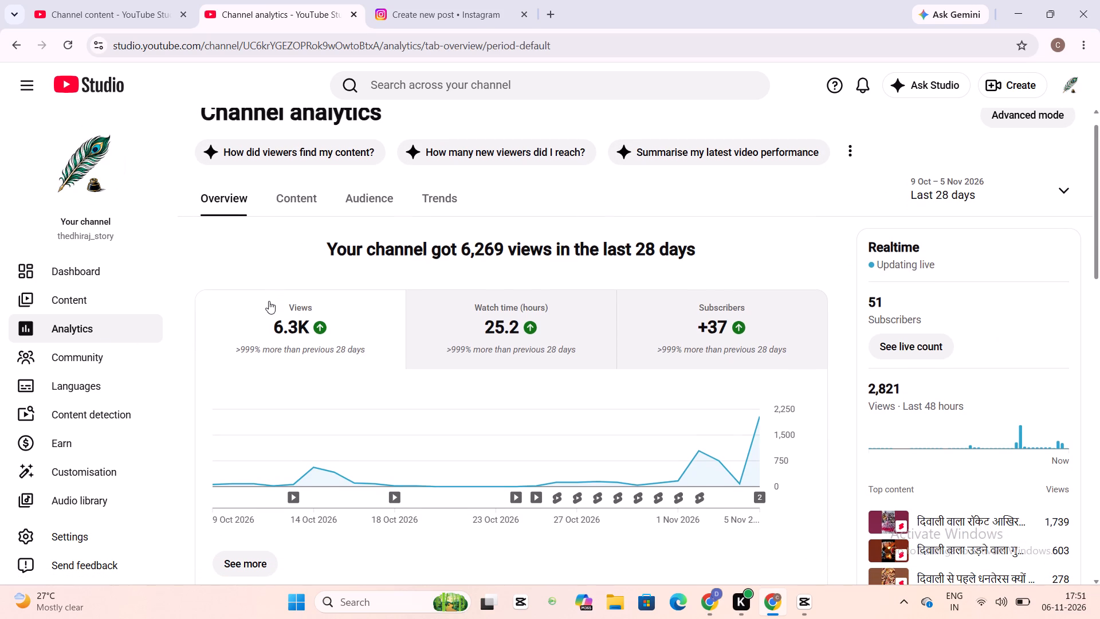
pyautogui.scroll(-2, 269, 301)
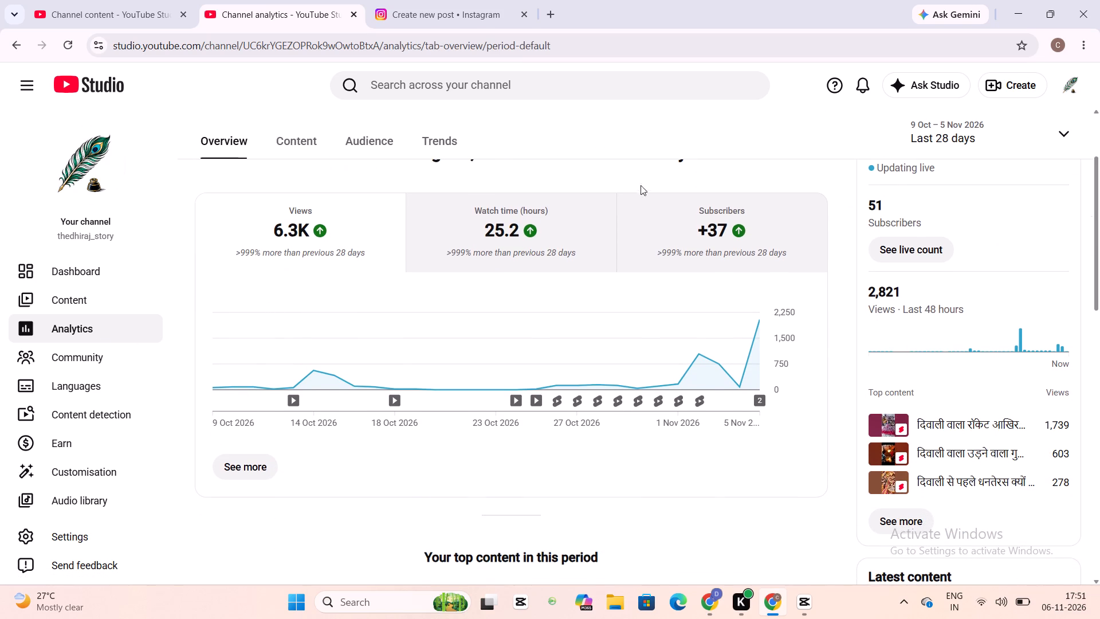
pyautogui.scroll(-4, 467, 243)
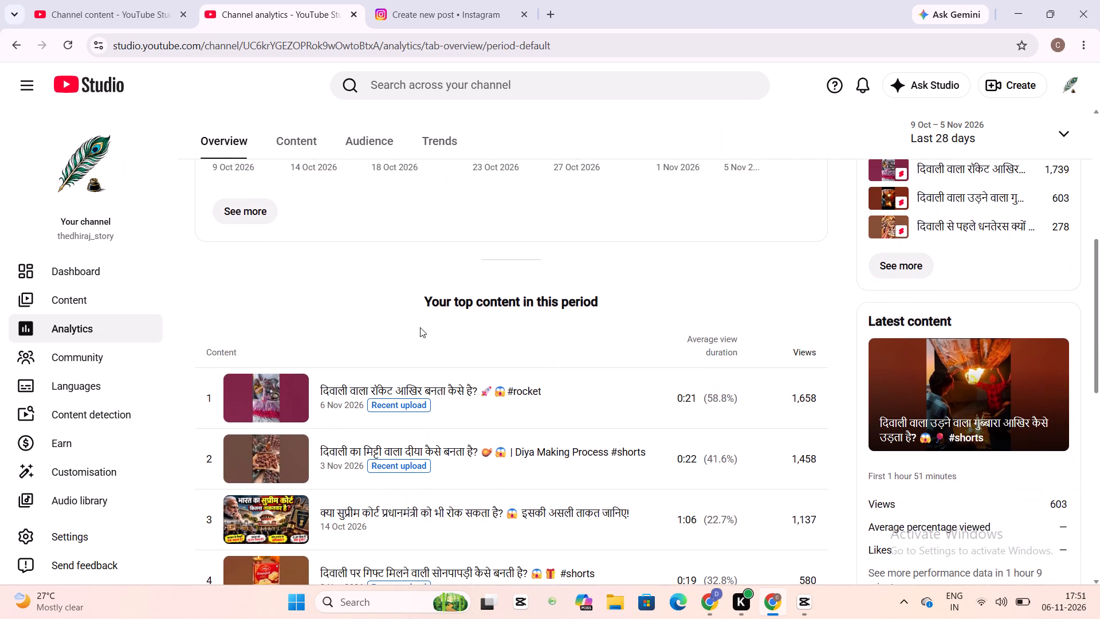
# Switch to CapCut and create a new video project.
pyautogui.click(799, 605)
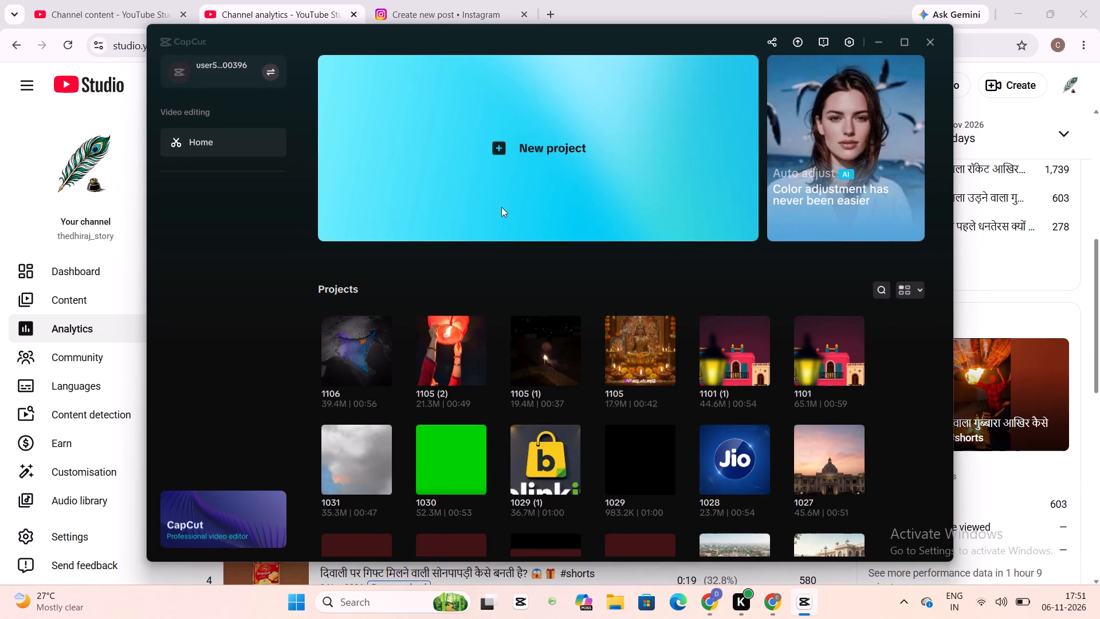
pyautogui.click(501, 207)
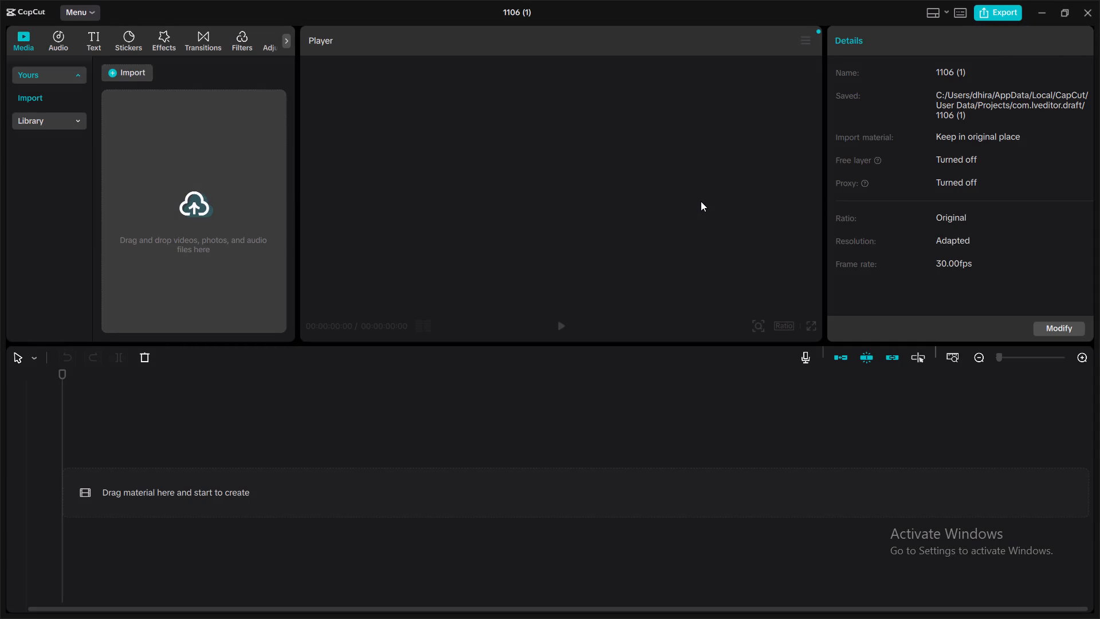
# Import the seven Chhath and Kharna puja video clips and the ElevenLabs voice-over from the Downloads folder.
pyautogui.click(214, 223)
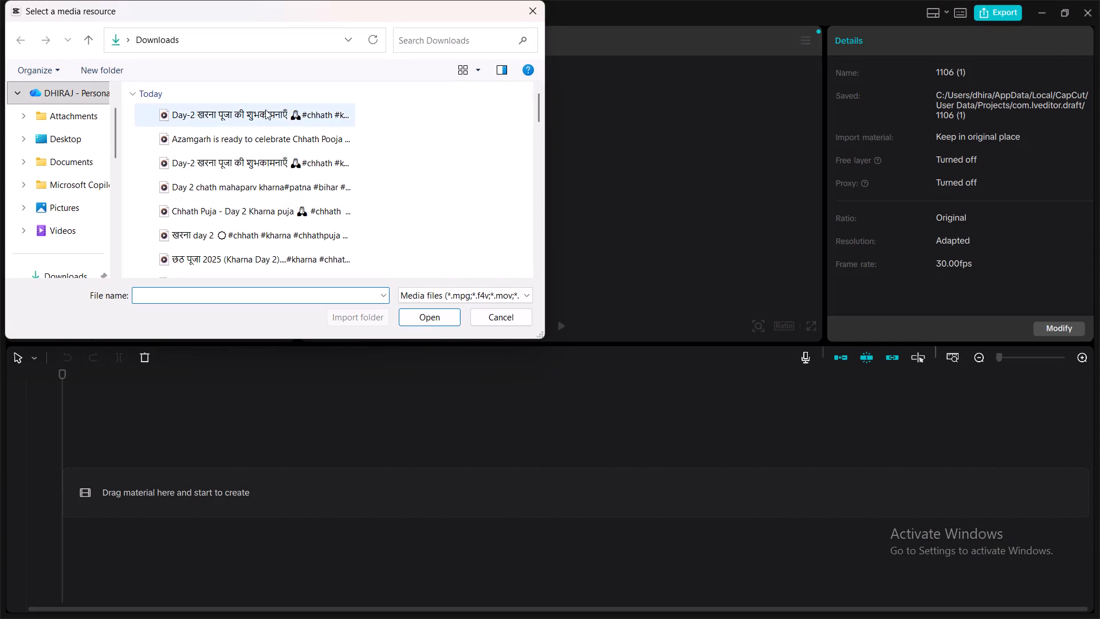
pyautogui.moveTo(151, 113); pyautogui.dragTo(210, 265)
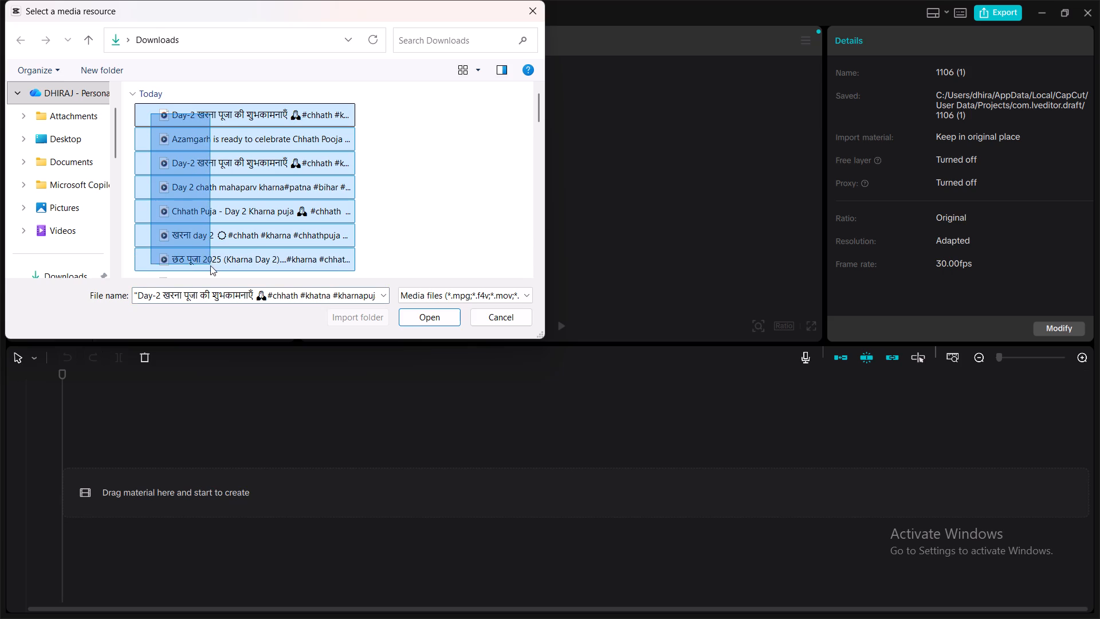
pyautogui.moveTo(210, 265); pyautogui.dragTo(250, 211)
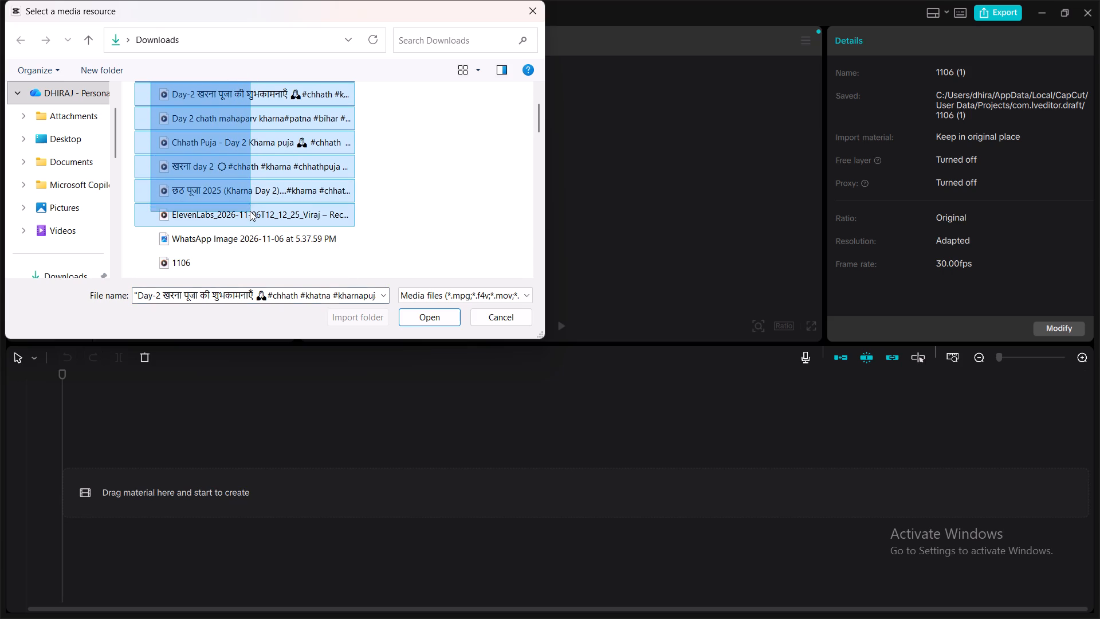
pyautogui.click(410, 323)
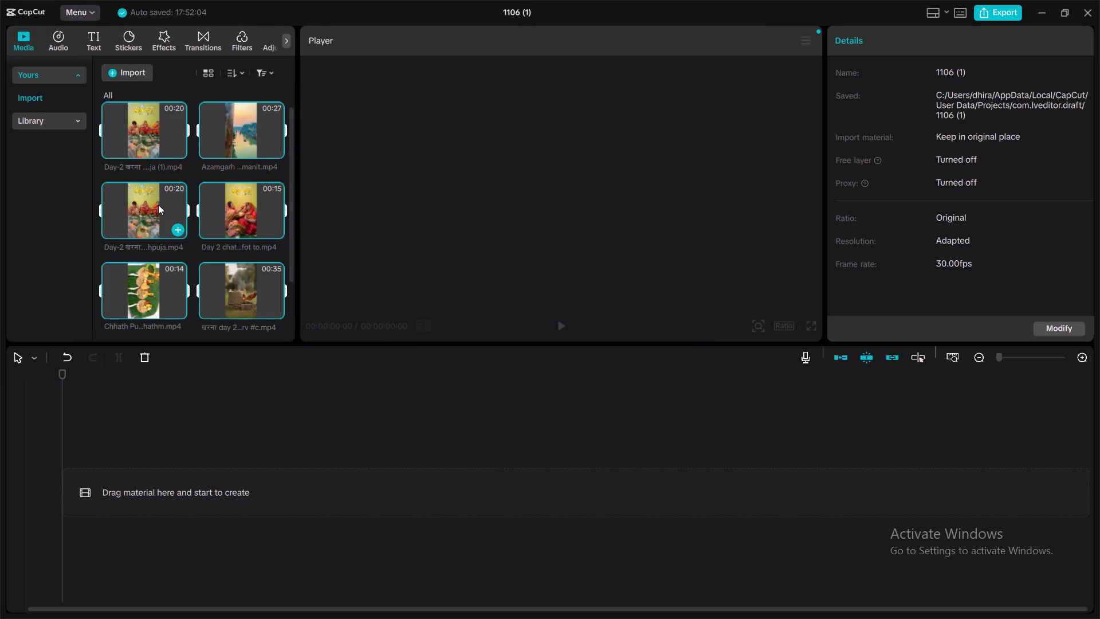
# Place all the imported clips and the voice-over on the timeline, starting at 00:00.
pyautogui.scroll(-1, 158, 205)
pyautogui.moveTo(151, 203); pyautogui.dragTo(233, 459)
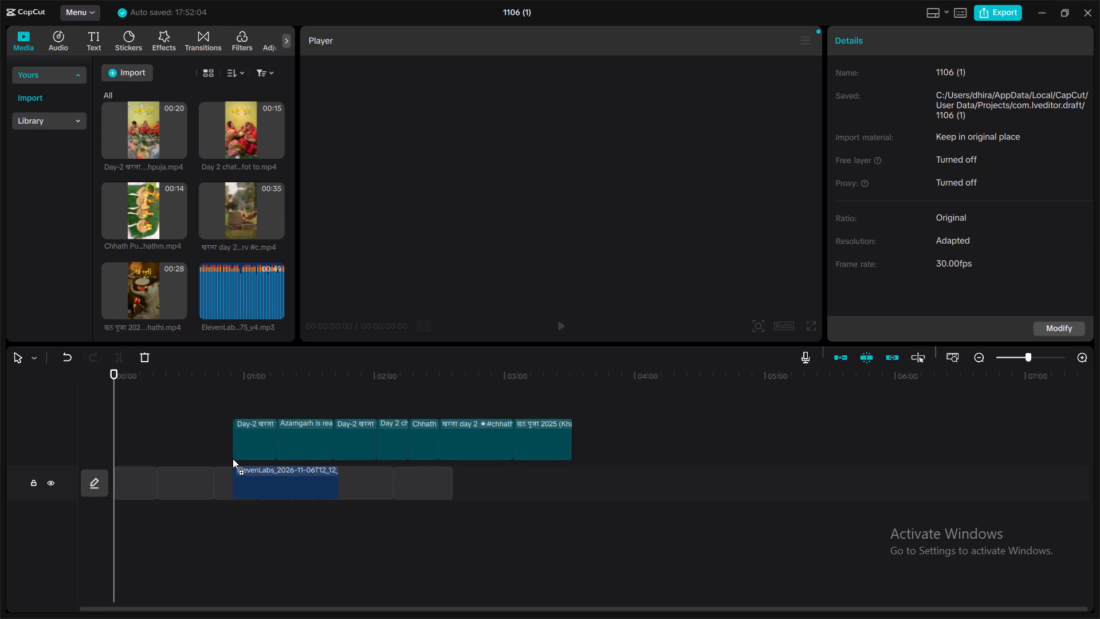
pyautogui.moveTo(233, 459); pyautogui.dragTo(232, 459)
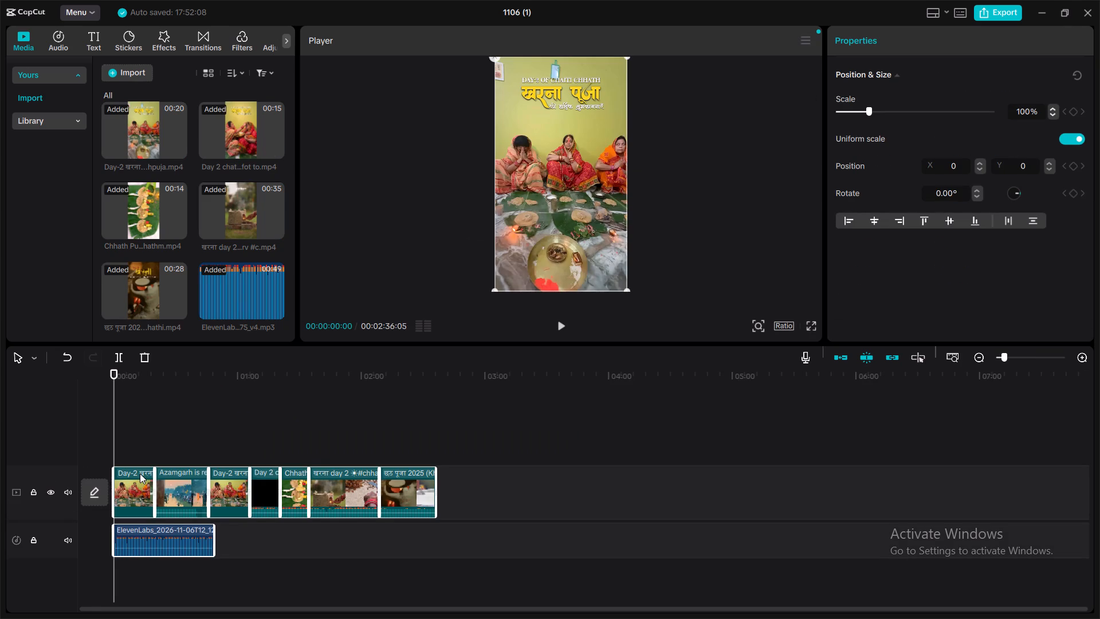
# Move all seven video clips together onto a track above the main one, starting at about 3:16, leaving the voice-over at the start.
pyautogui.click(329, 442)
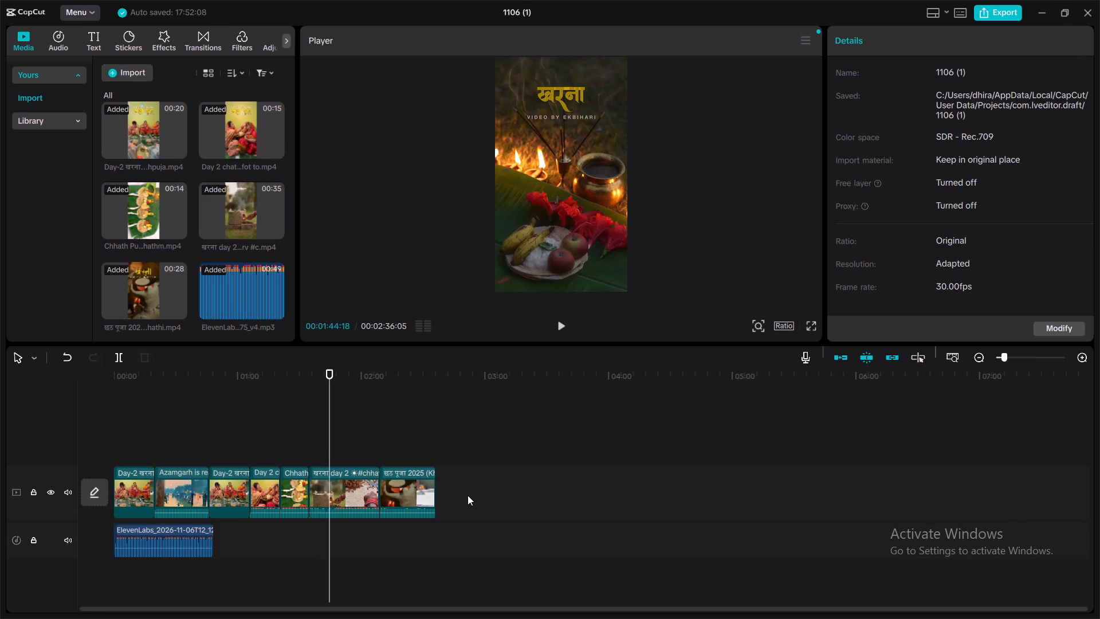
pyautogui.moveTo(467, 495); pyautogui.dragTo(116, 495)
pyautogui.click(117, 431)
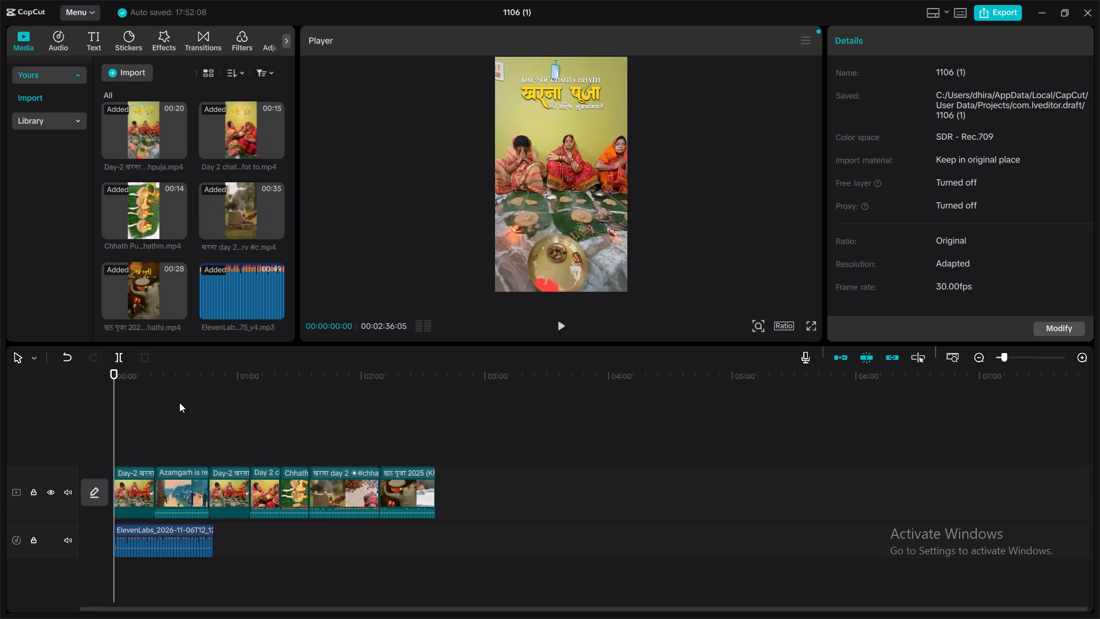
pyautogui.moveTo(130, 443); pyautogui.dragTo(288, 503)
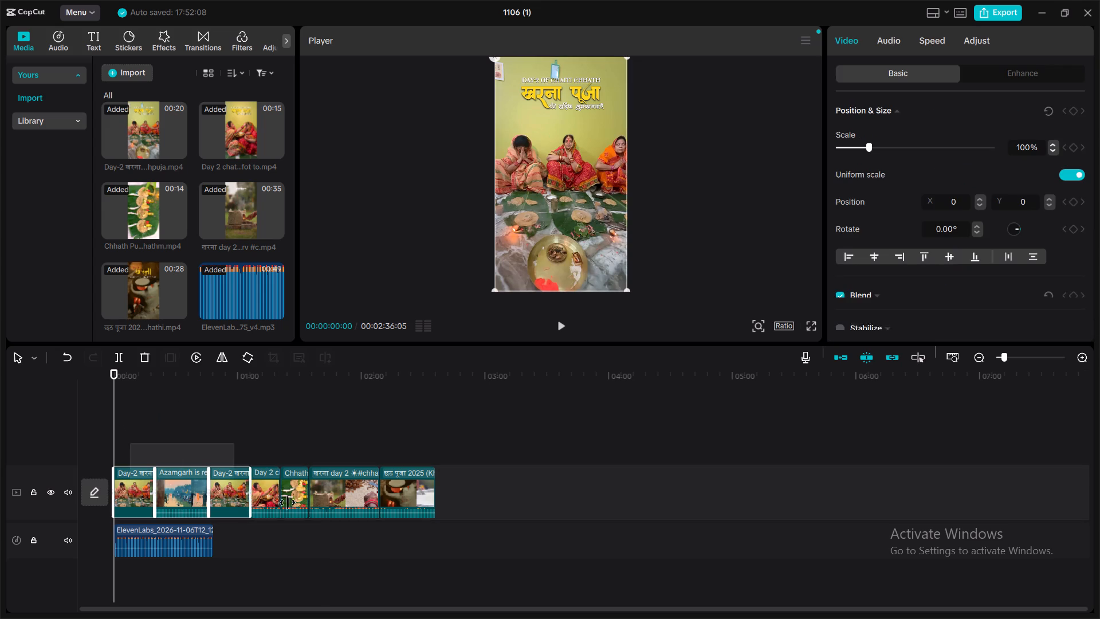
pyautogui.moveTo(288, 503); pyautogui.dragTo(385, 495)
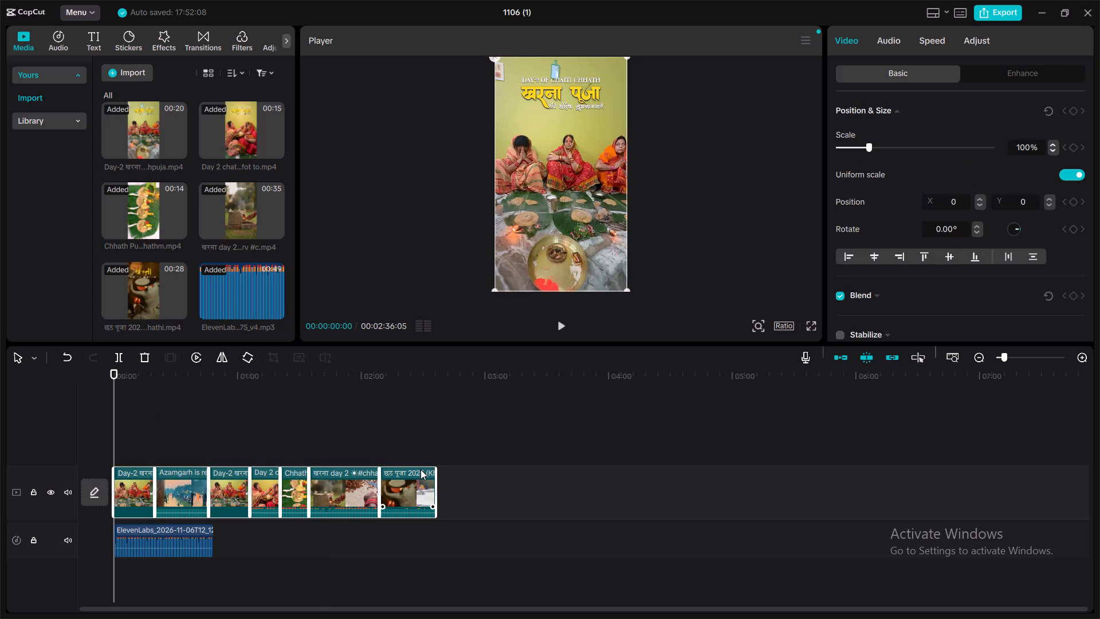
pyautogui.moveTo(421, 469); pyautogui.dragTo(724, 416)
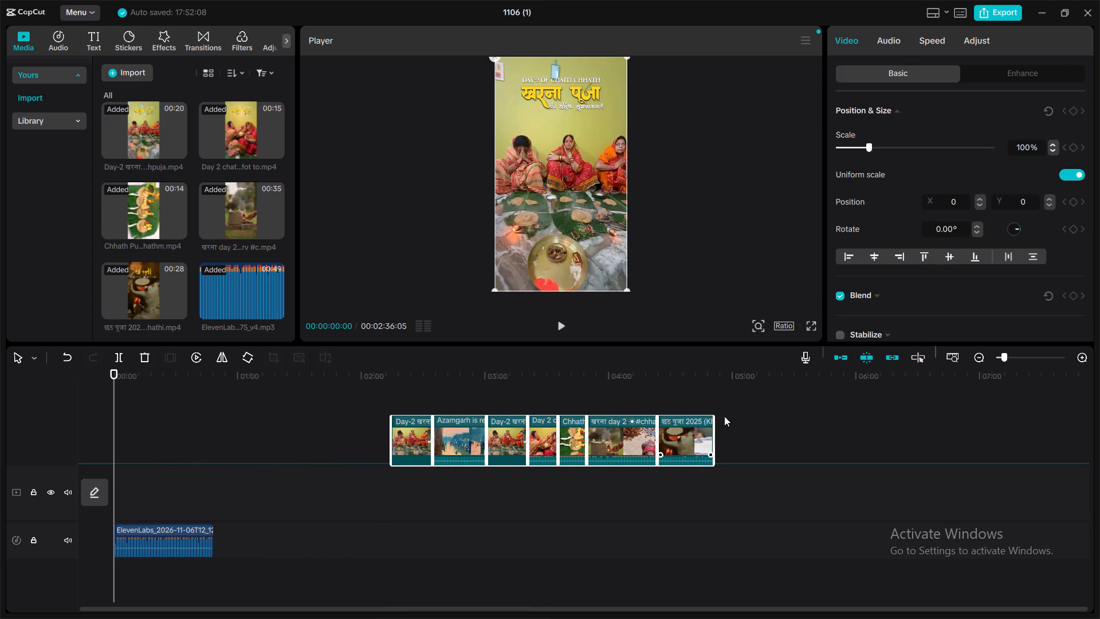
pyautogui.moveTo(724, 416); pyautogui.dragTo(826, 412)
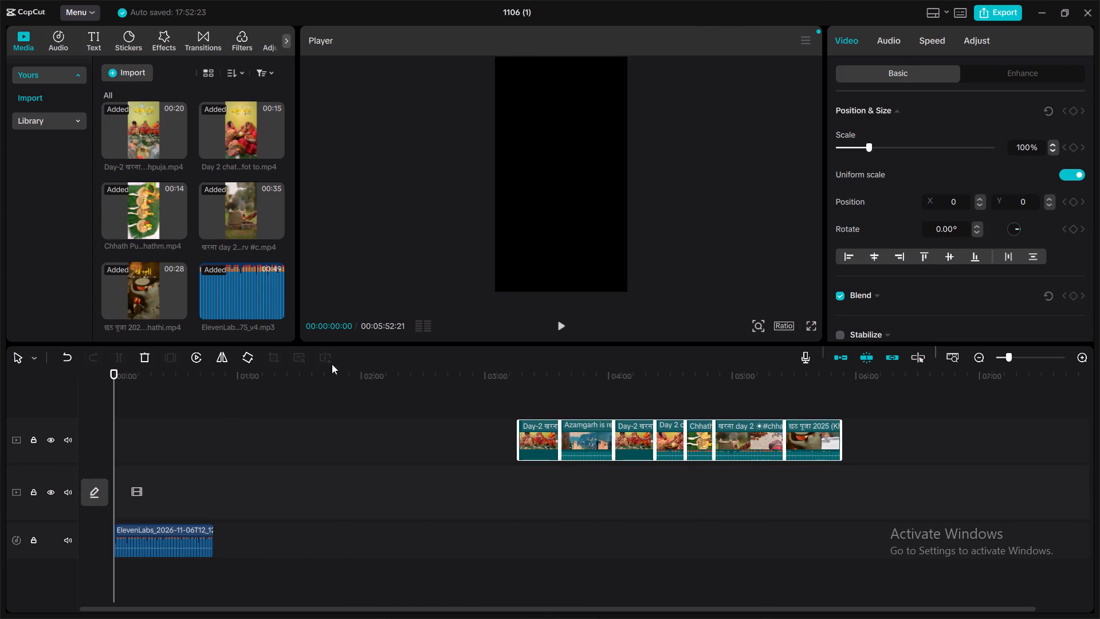
# Listen to the opening seconds of the voice-over and return the playhead to the start.
pyautogui.click(567, 327)
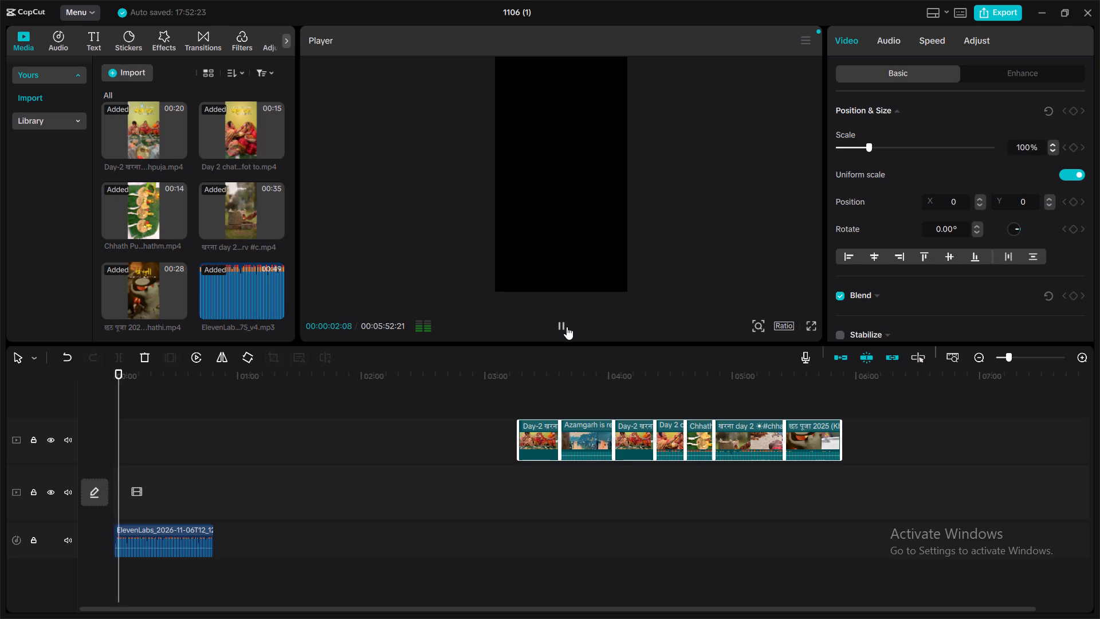
pyautogui.click(563, 327)
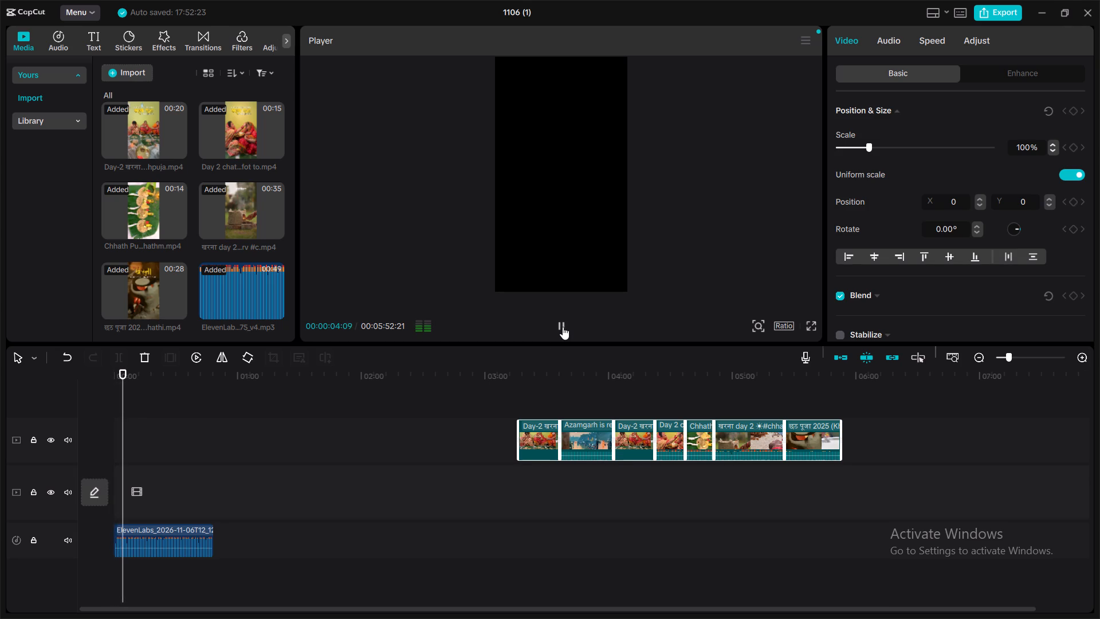
pyautogui.click(419, 415)
pyautogui.moveTo(419, 415); pyautogui.dragTo(0, 448)
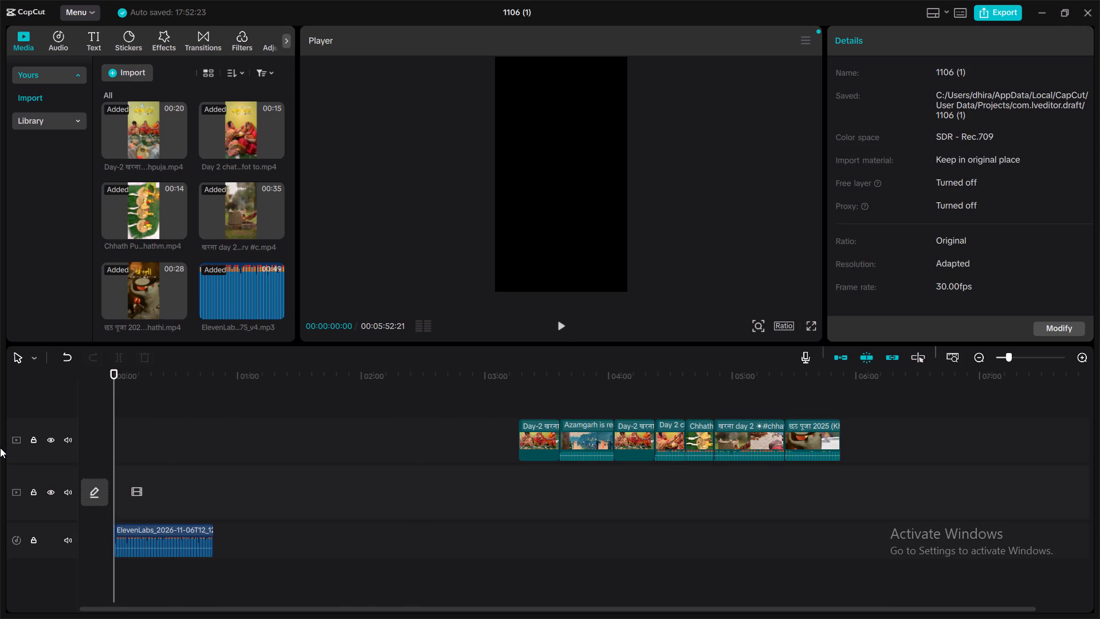
# Skim the parked clips and move the Azamgarh Chhath clip to the start of the main track, above the voice-over.
pyautogui.moveTo(517, 402); pyautogui.dragTo(541, 406)
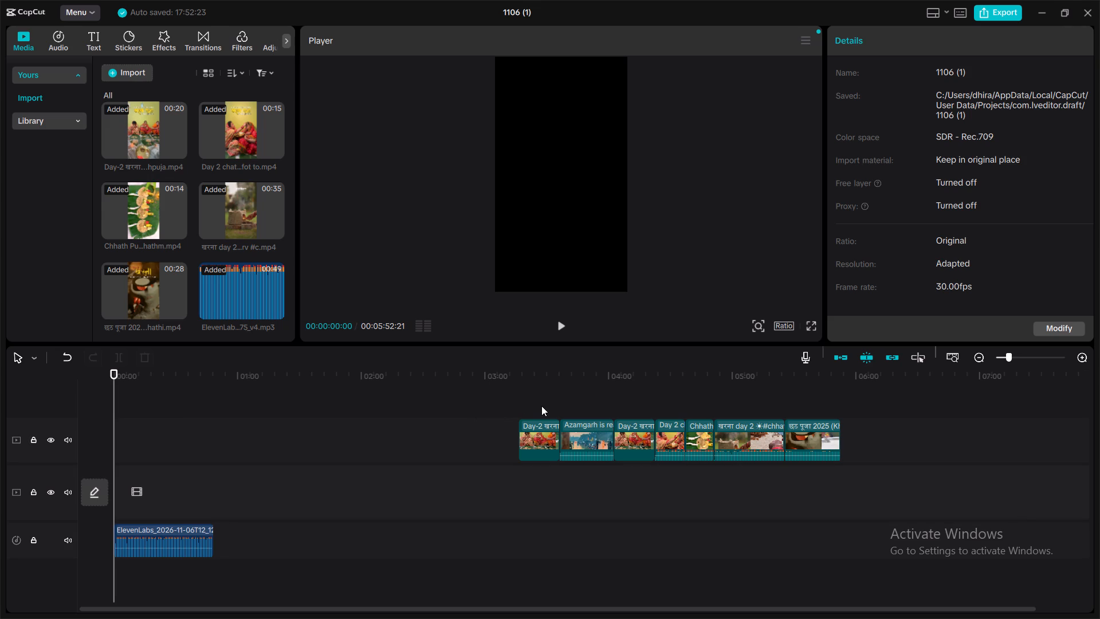
pyautogui.click(541, 406)
pyautogui.moveTo(541, 406); pyautogui.dragTo(583, 406)
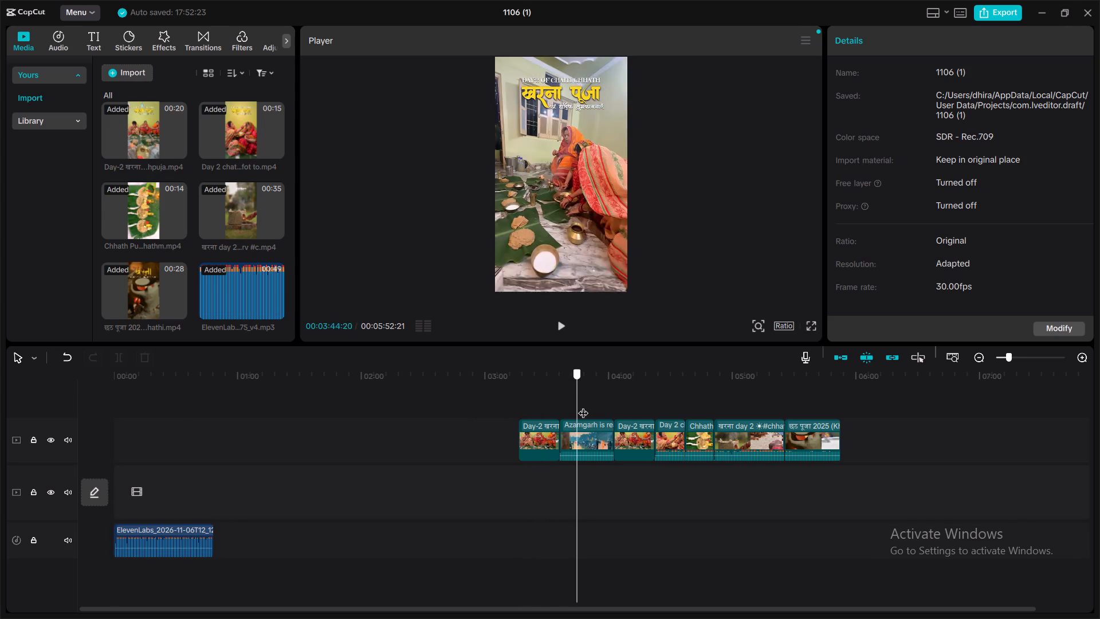
pyautogui.moveTo(583, 406); pyautogui.dragTo(0, 390)
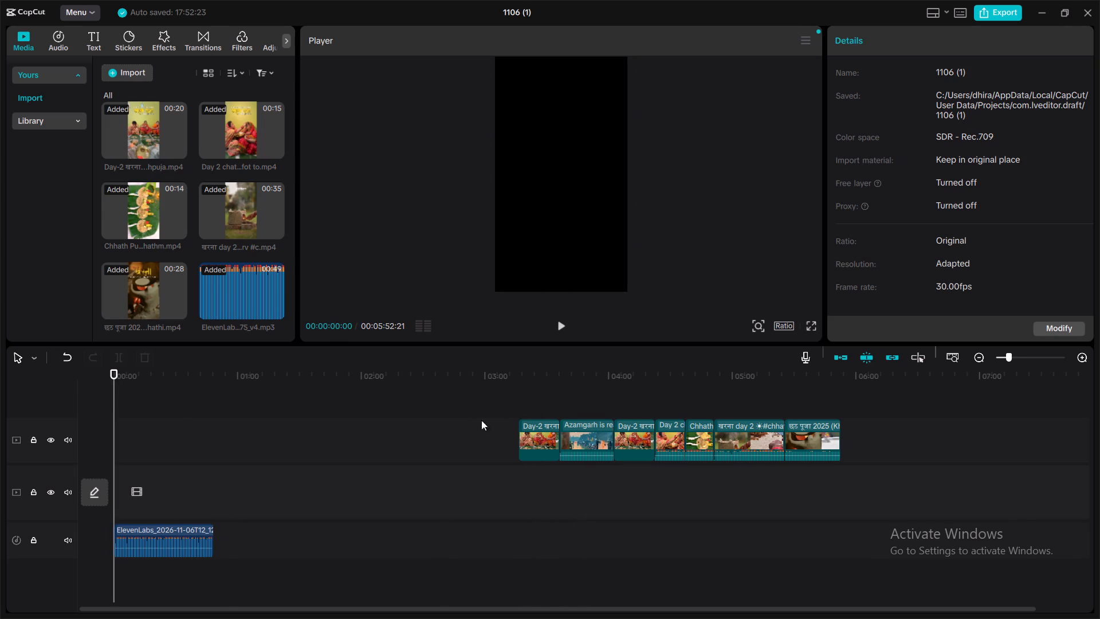
pyautogui.moveTo(582, 421); pyautogui.dragTo(577, 486)
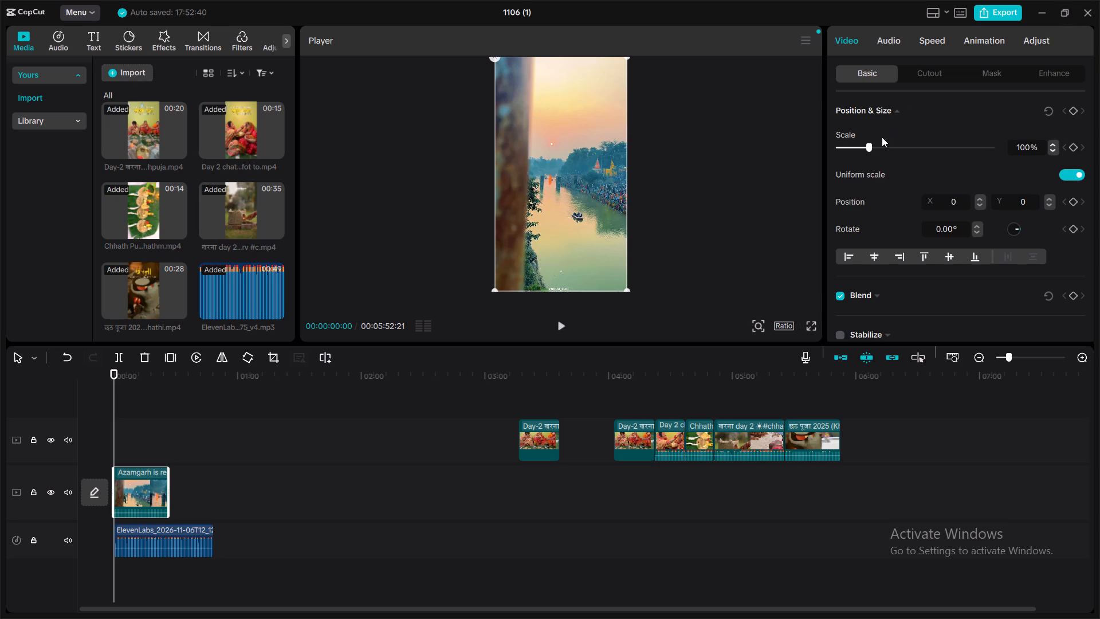
# Scale the Azamgarh clip up to 109%.
pyautogui.click(869, 150)
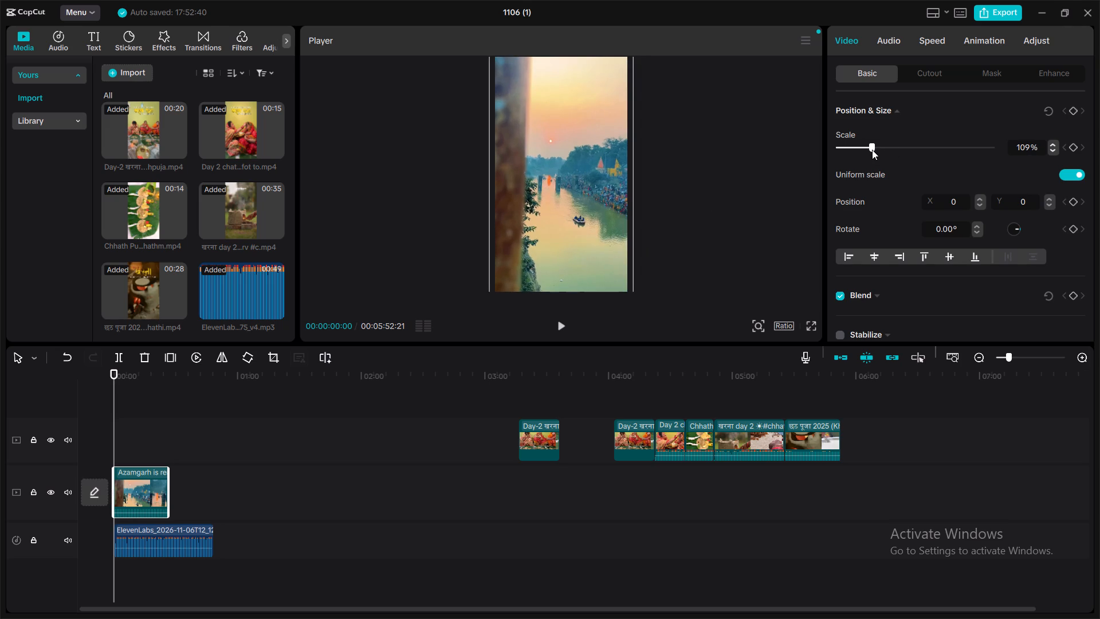
# Play the opening briefly and mute the clip audio of the main video track.
pyautogui.click(562, 320)
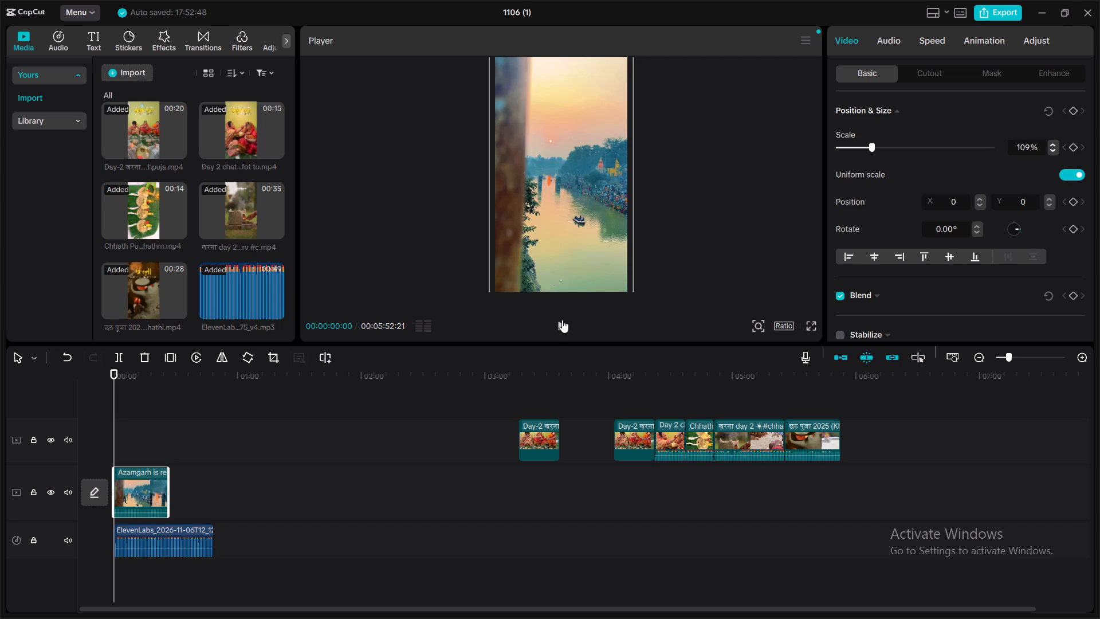
pyautogui.click(562, 320)
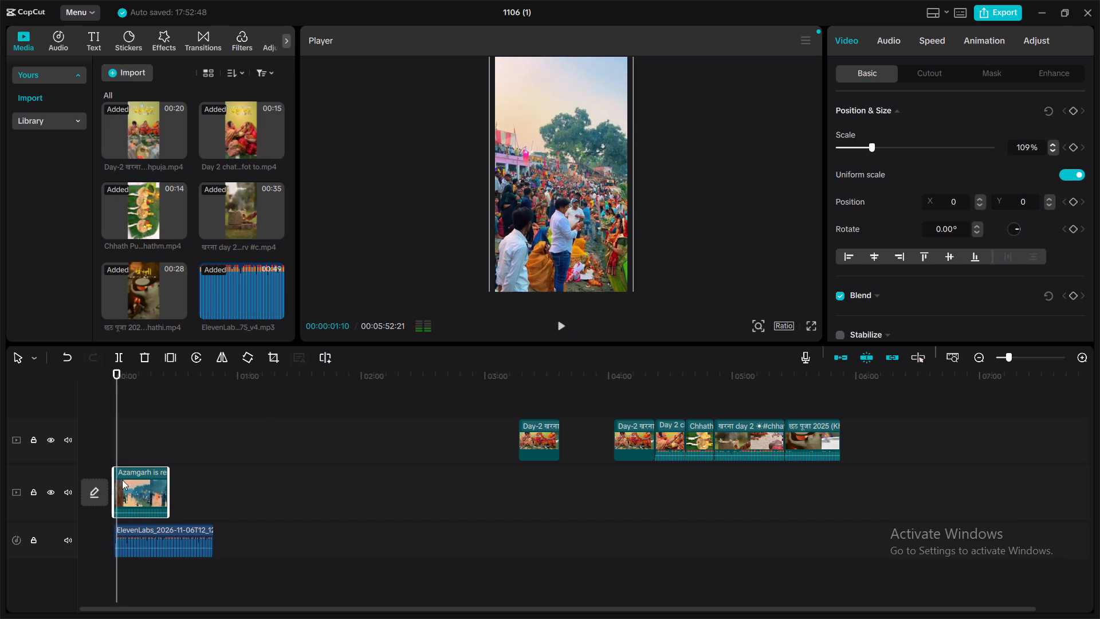
pyautogui.click(71, 488)
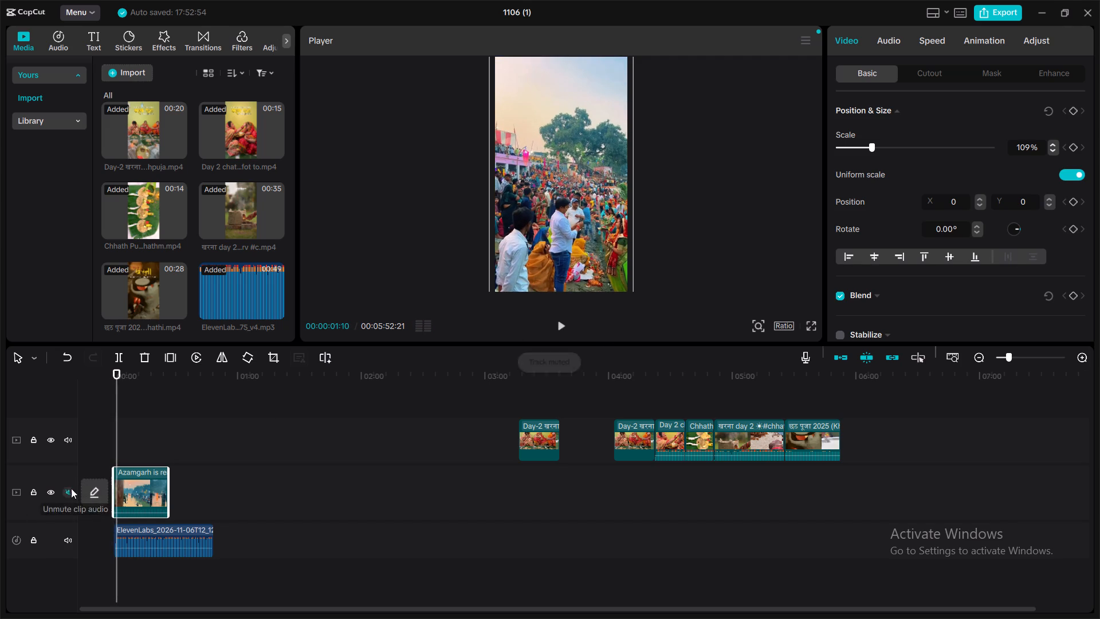
# Play and skim the Azamgarh clip against the opening voice-over, and stop the playhead at 00:00:03:28 for the cut.
pyautogui.moveTo(116, 391); pyautogui.dragTo(106, 394)
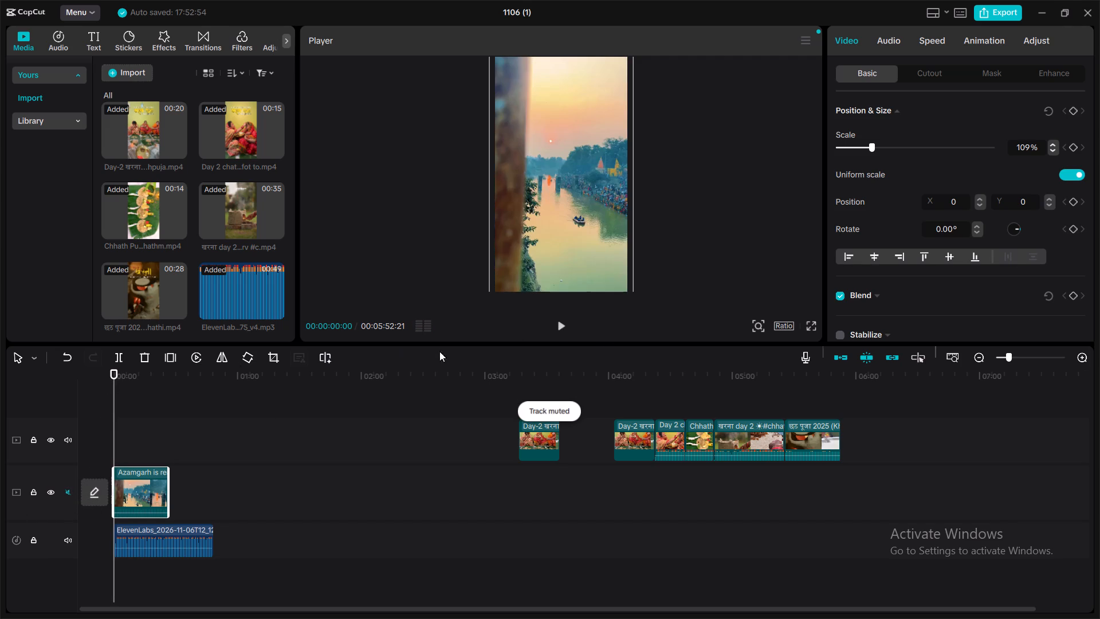
pyautogui.click(560, 322)
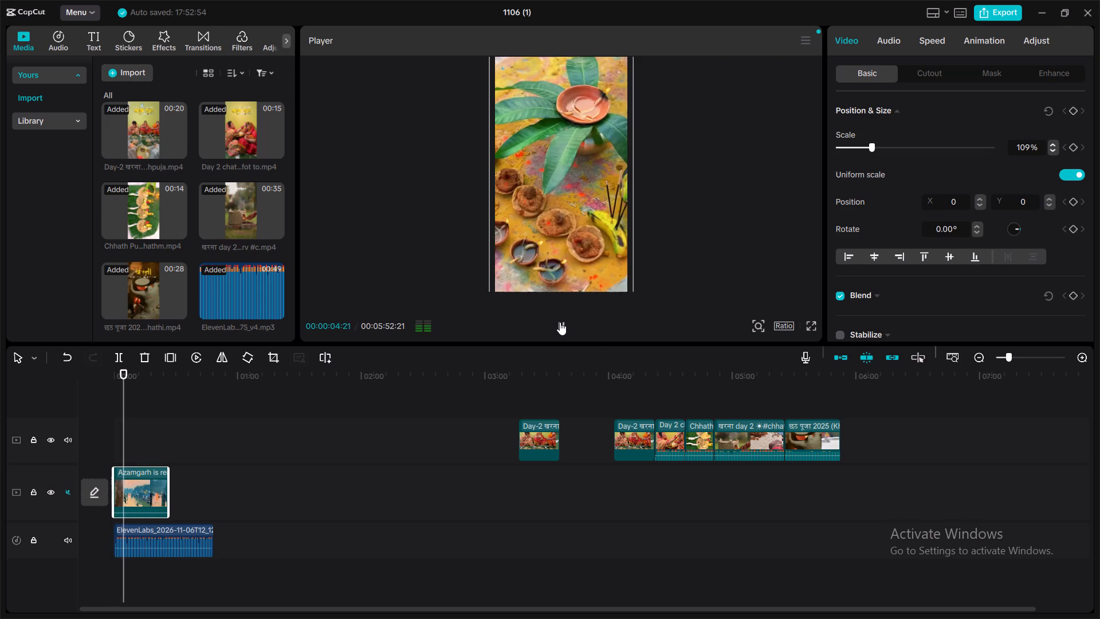
pyautogui.click(560, 322)
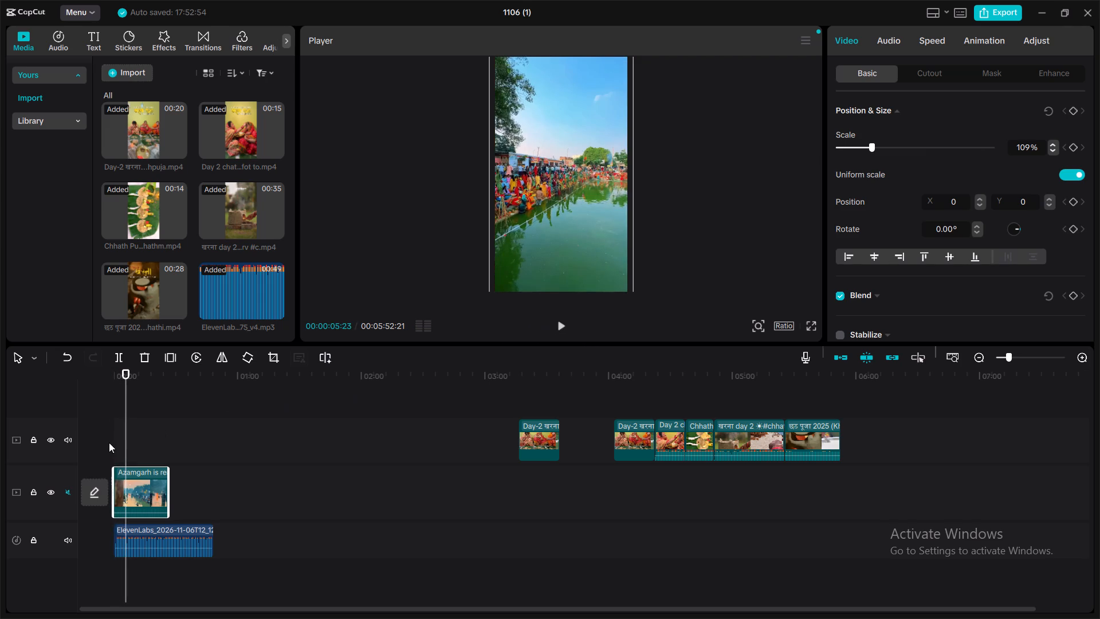
pyautogui.moveTo(127, 429); pyautogui.dragTo(117, 430)
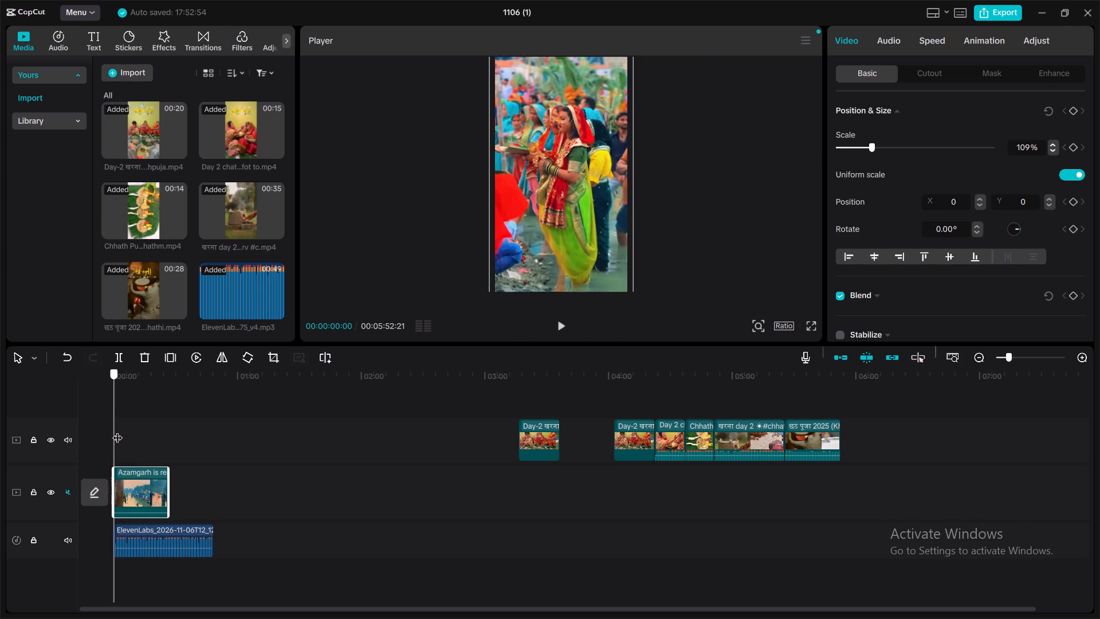
pyautogui.moveTo(117, 430); pyautogui.dragTo(160, 438)
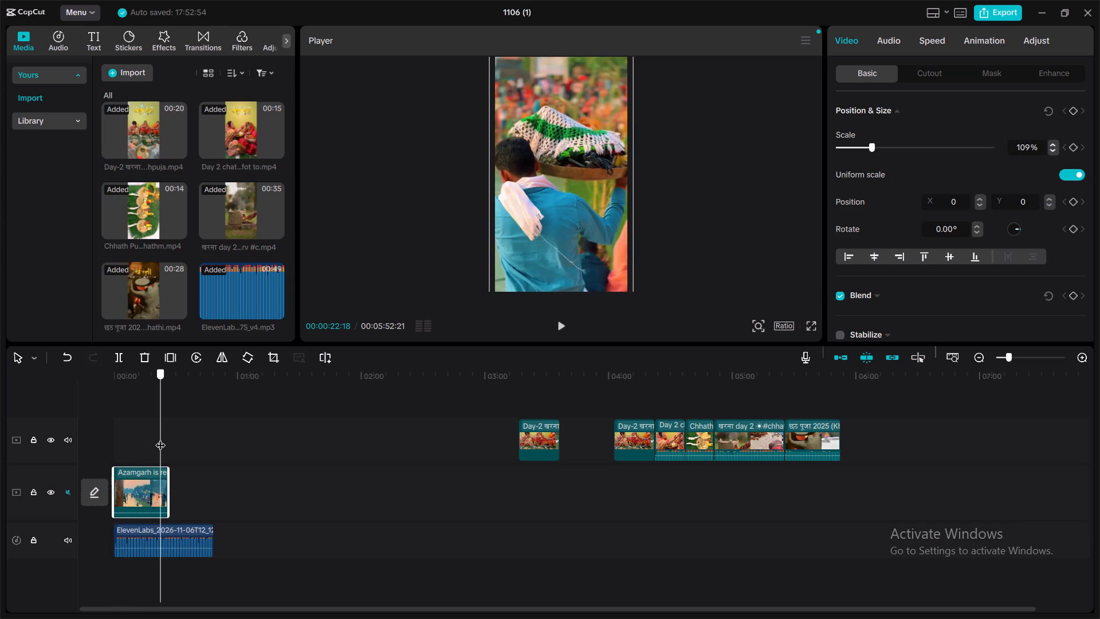
pyautogui.moveTo(160, 438); pyautogui.dragTo(120, 448)
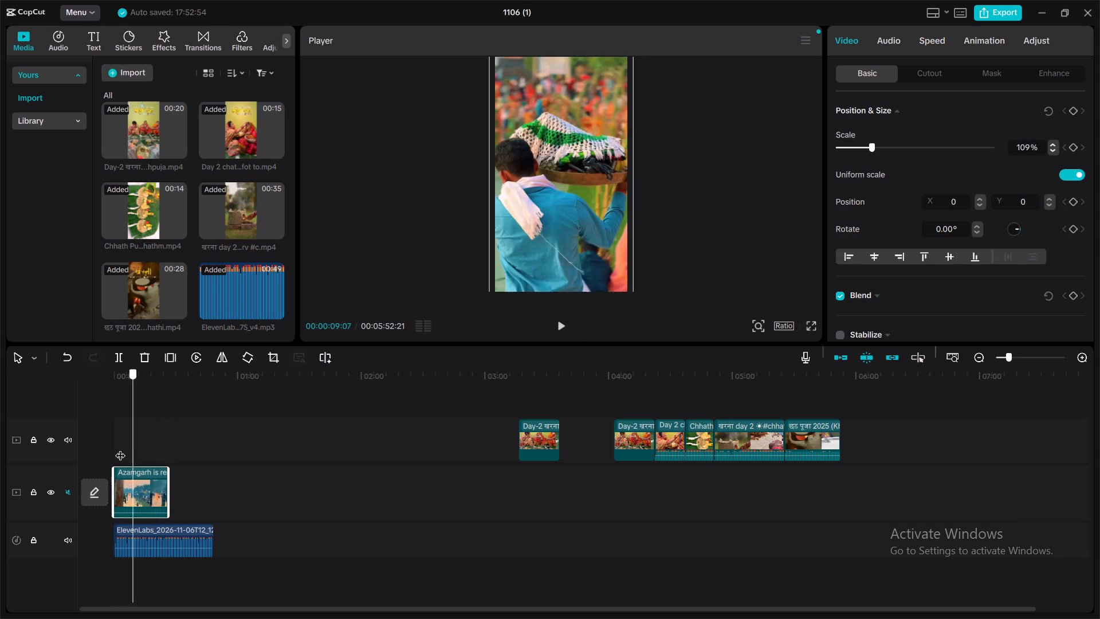
pyautogui.moveTo(120, 448); pyautogui.dragTo(108, 450)
pyautogui.click(558, 323)
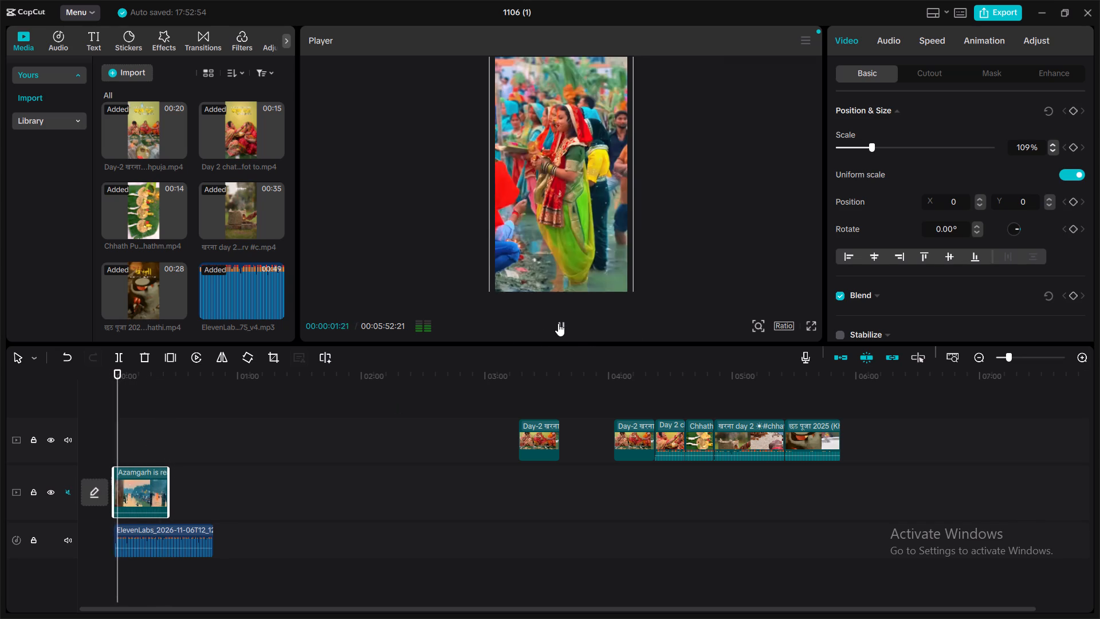
pyautogui.click(558, 323)
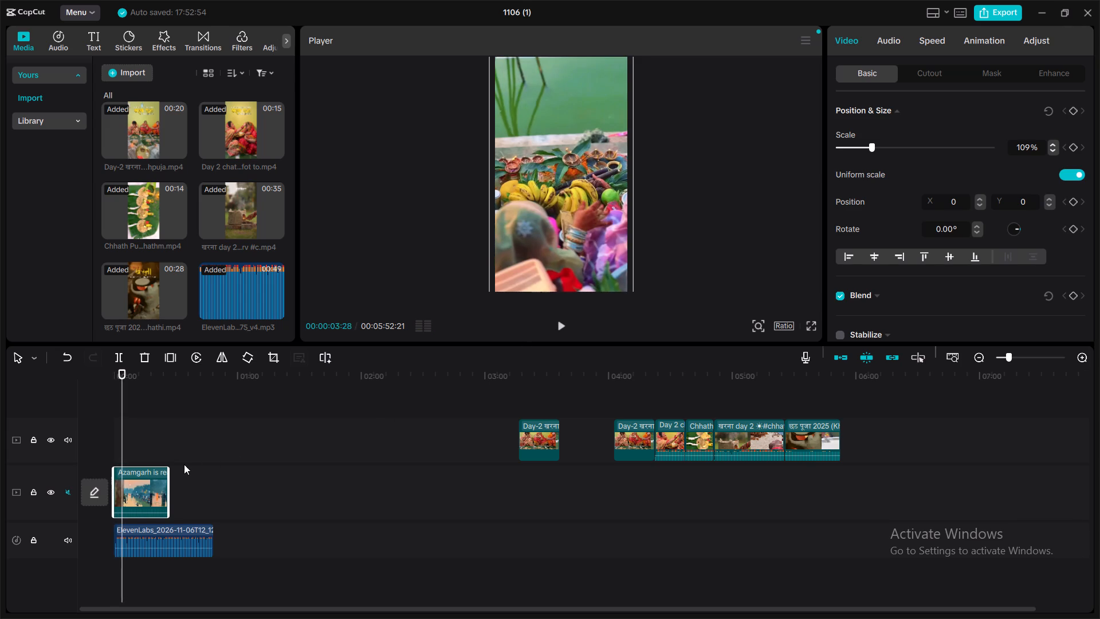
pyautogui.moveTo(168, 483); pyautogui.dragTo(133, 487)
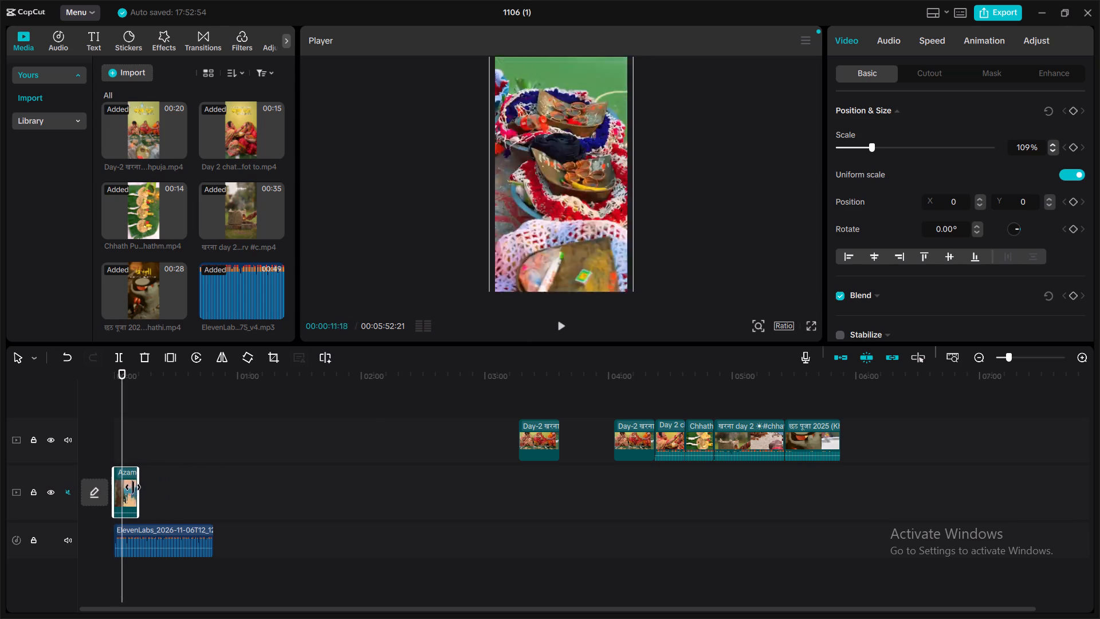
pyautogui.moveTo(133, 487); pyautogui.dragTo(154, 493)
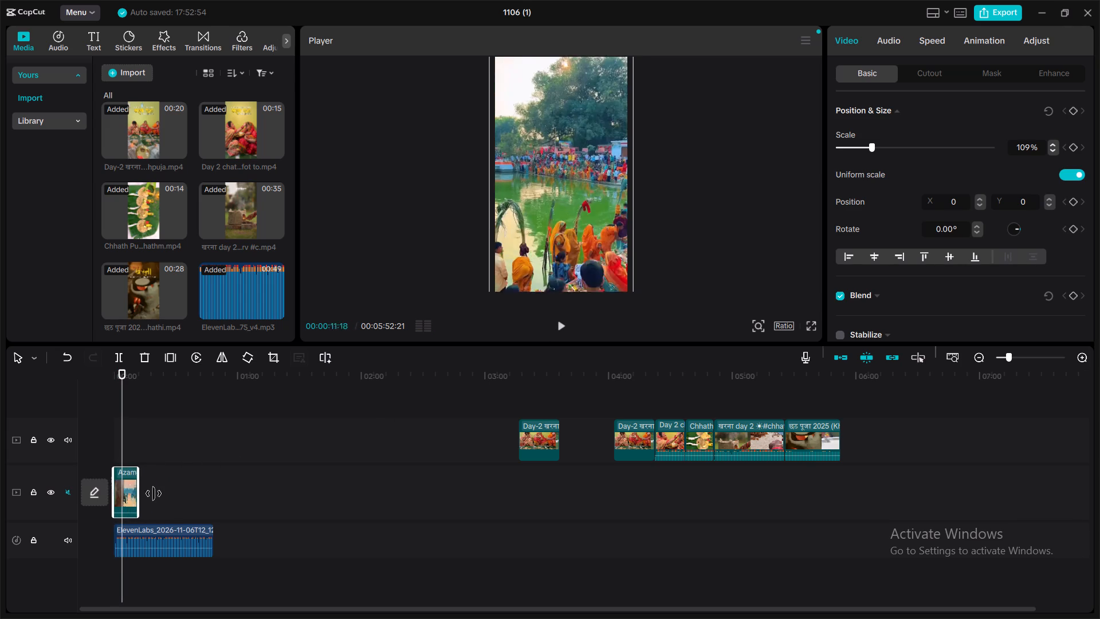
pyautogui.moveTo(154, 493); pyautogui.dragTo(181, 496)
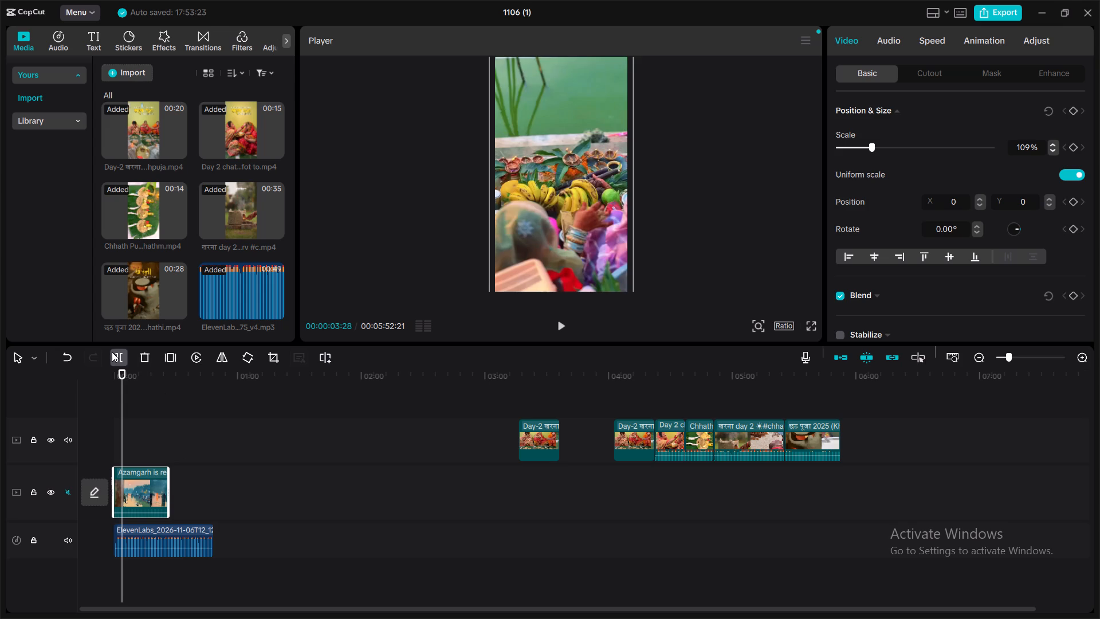
# Split the Azamgarh clip at 00:00:03:28 and park its remainder on the upper track, beyond the other parked clips.
pyautogui.click(112, 352)
pyautogui.moveTo(131, 472); pyautogui.dragTo(459, 447)
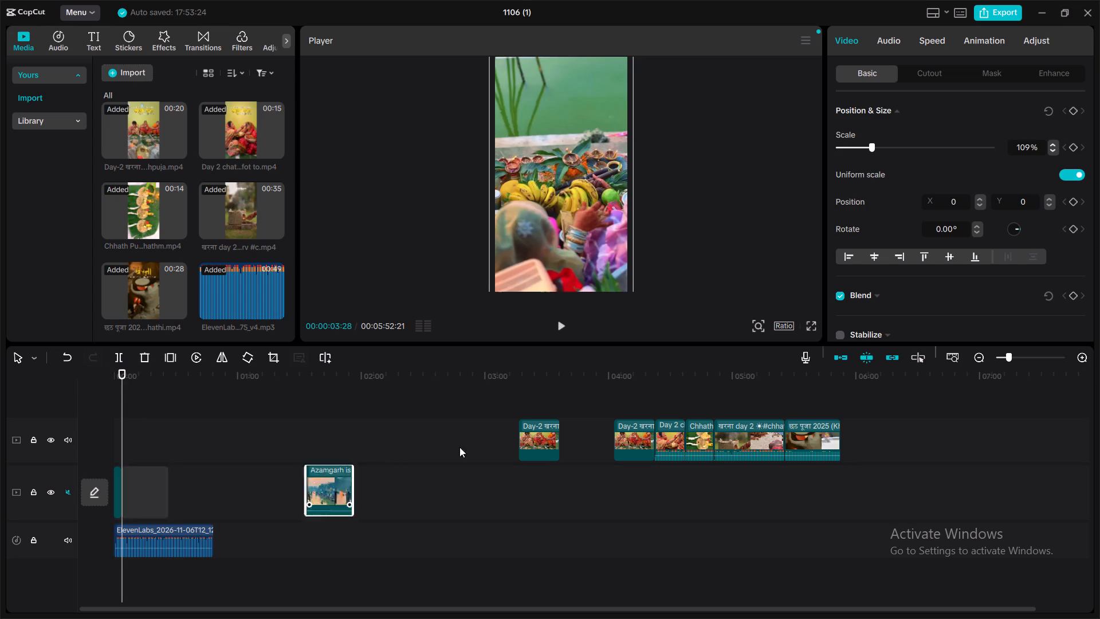
pyautogui.moveTo(459, 447); pyautogui.dragTo(789, 443)
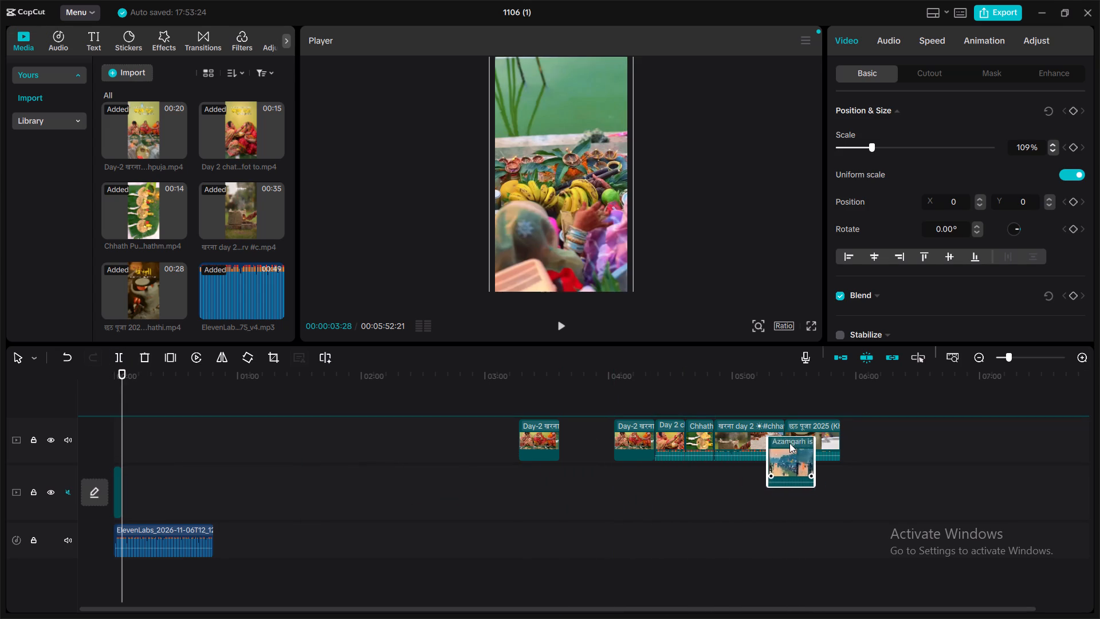
pyautogui.moveTo(789, 443); pyautogui.dragTo(933, 428)
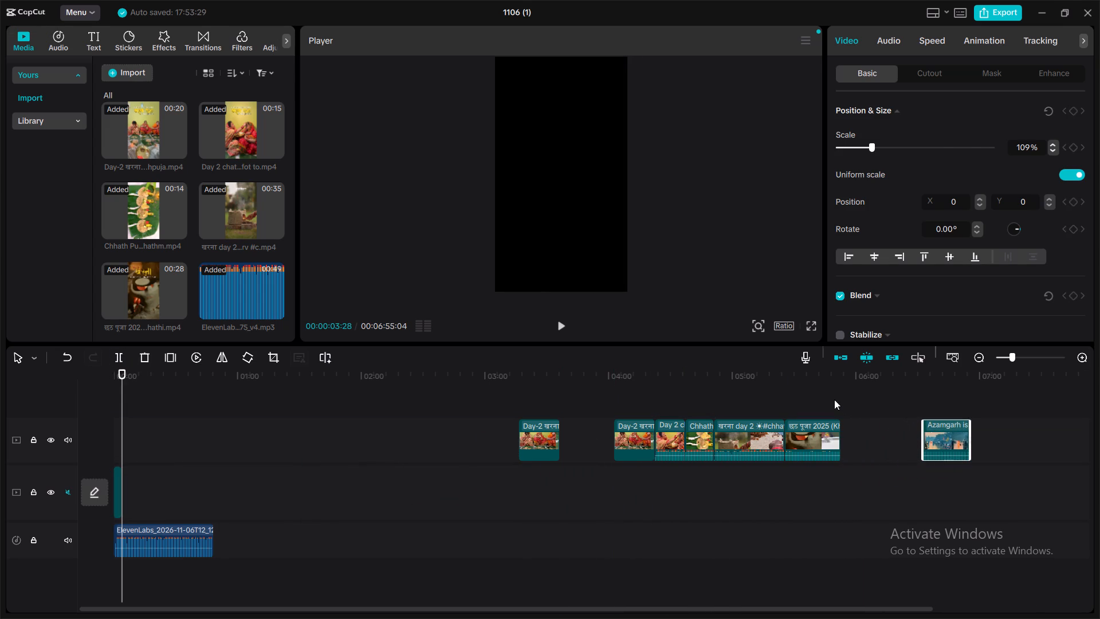
# Skim the parked clips and move the छठ पूजा 2025 clip onto the main track, directly after the short Azamgarh piece.
pyautogui.click(834, 399)
pyautogui.moveTo(834, 399); pyautogui.dragTo(813, 402)
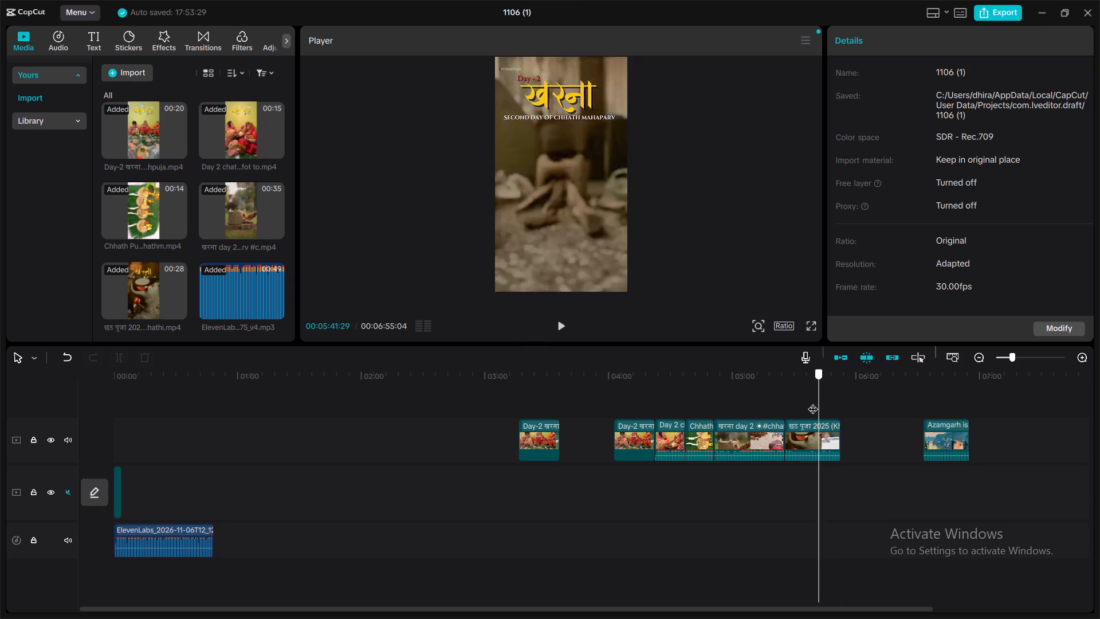
pyautogui.moveTo(813, 402); pyautogui.dragTo(696, 414)
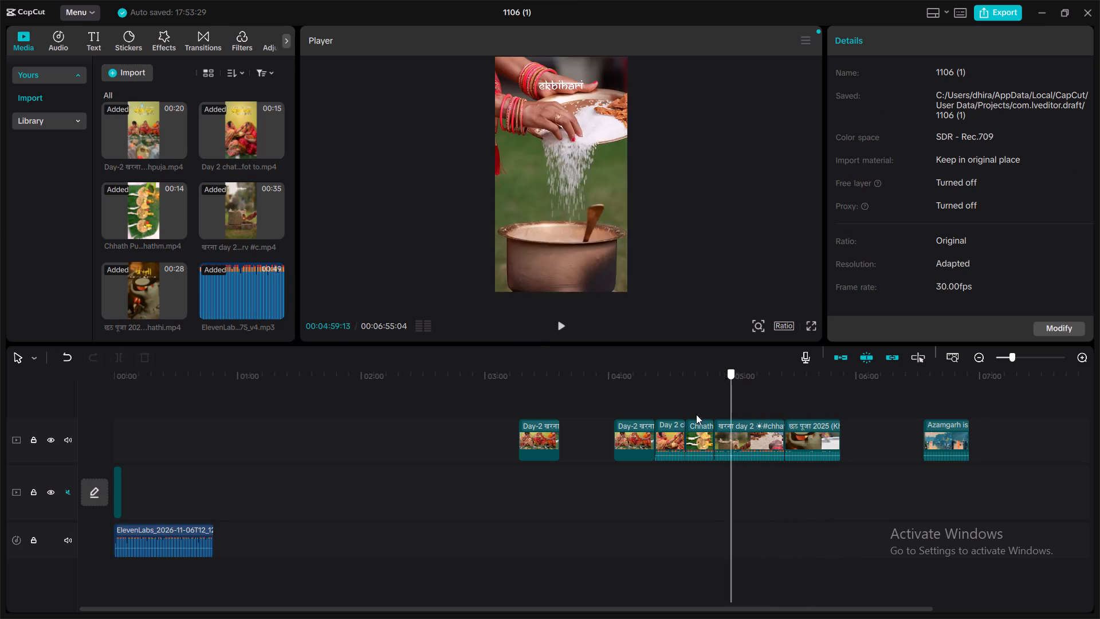
pyautogui.moveTo(696, 414); pyautogui.dragTo(529, 403)
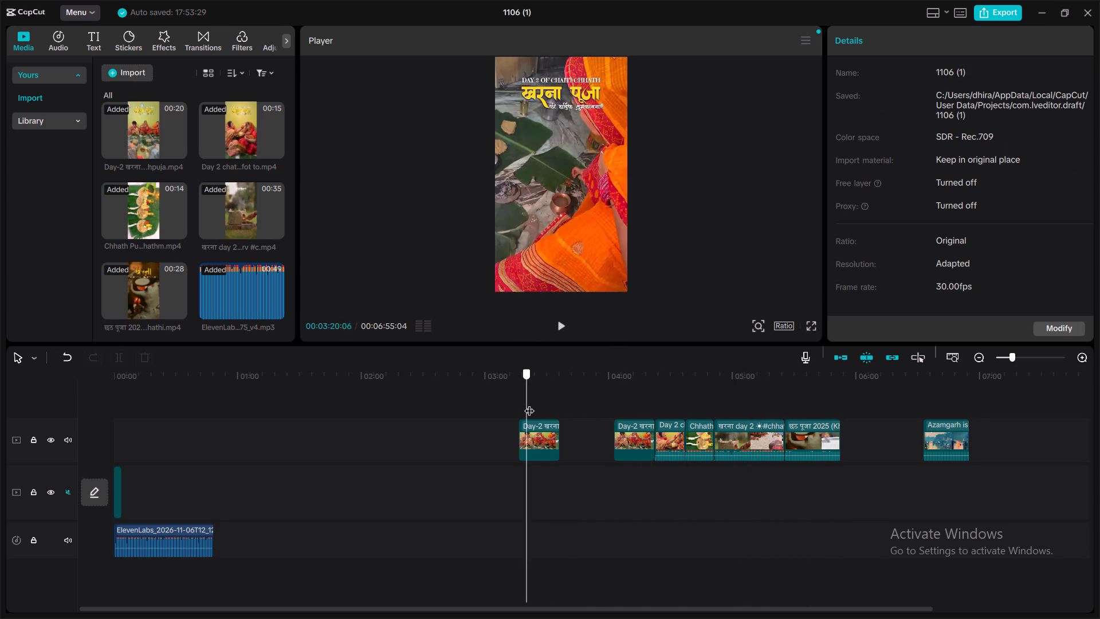
pyautogui.moveTo(529, 403); pyautogui.dragTo(651, 408)
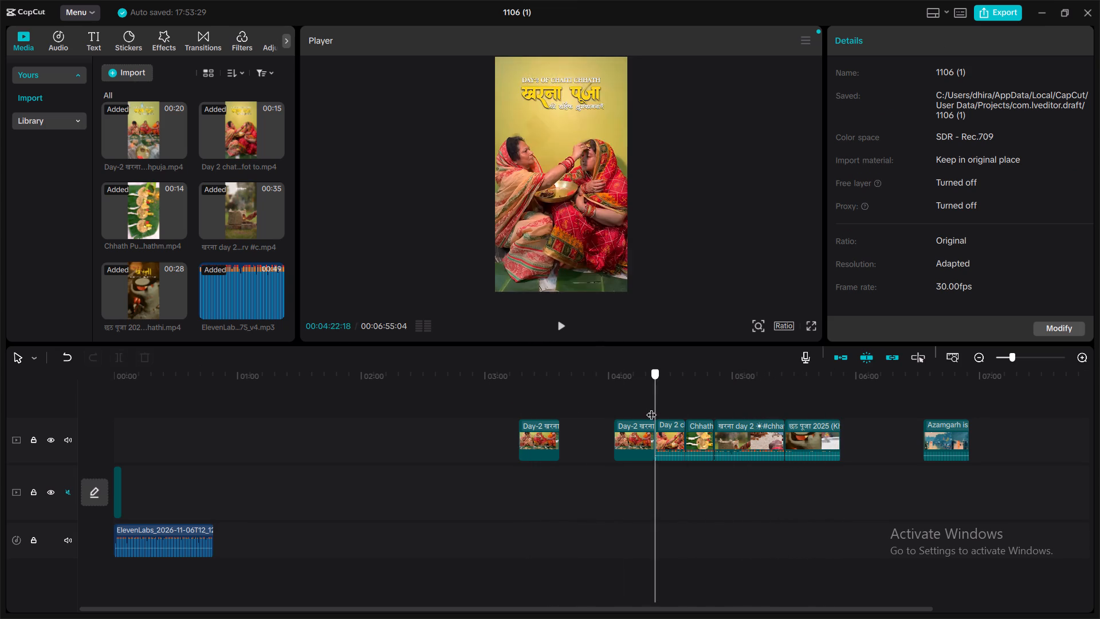
pyautogui.moveTo(651, 408); pyautogui.dragTo(625, 416)
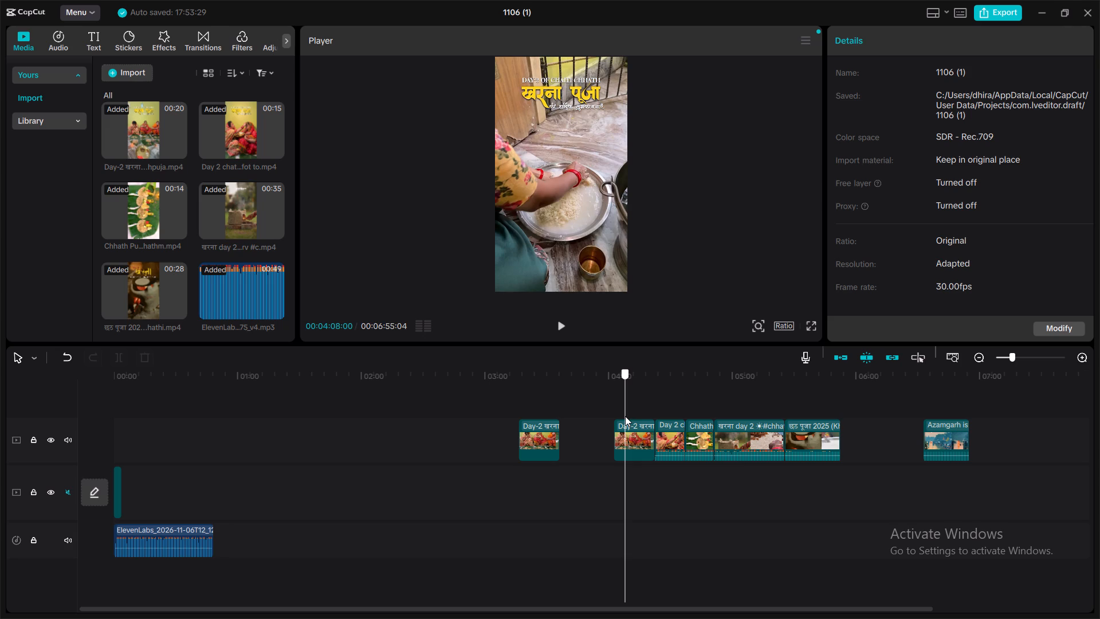
pyautogui.moveTo(625, 416); pyautogui.dragTo(670, 409)
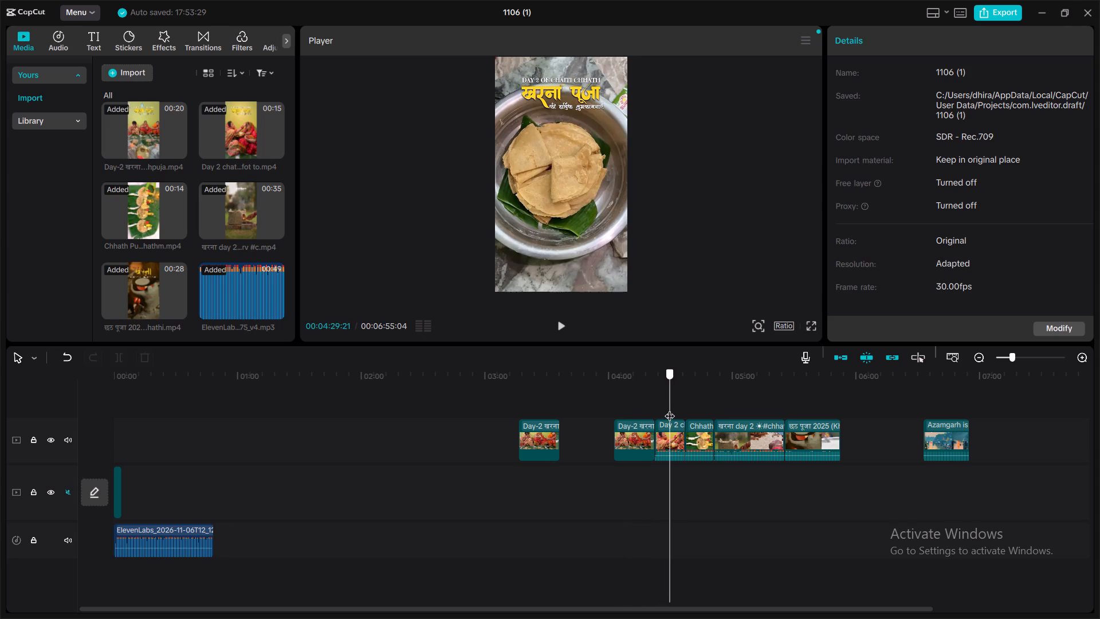
pyautogui.moveTo(670, 409); pyautogui.dragTo(695, 405)
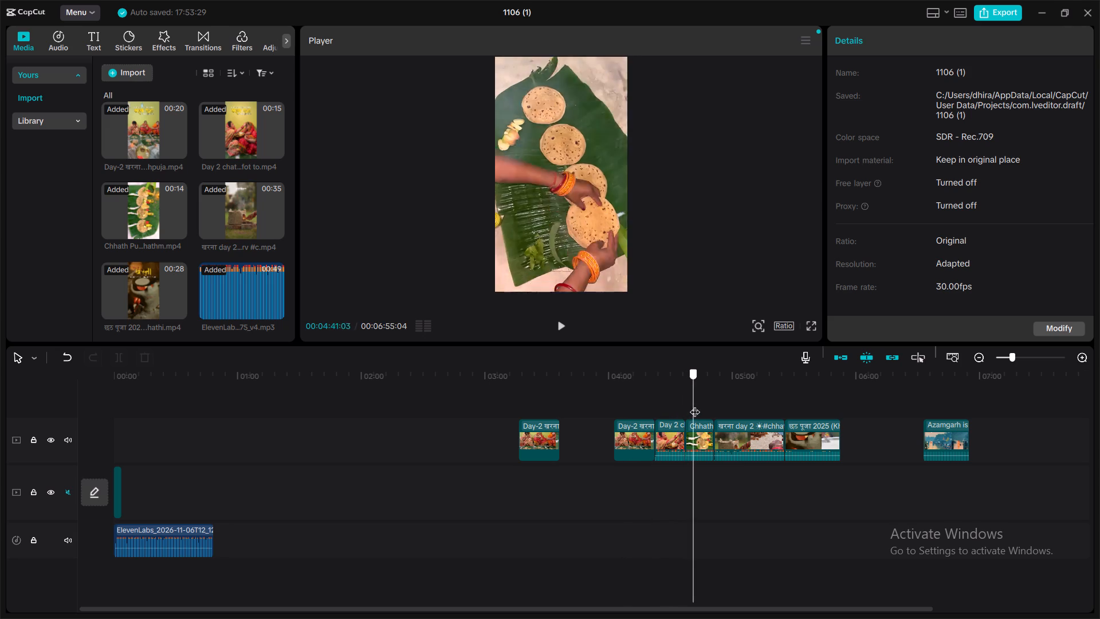
pyautogui.moveTo(695, 405); pyautogui.dragTo(729, 397)
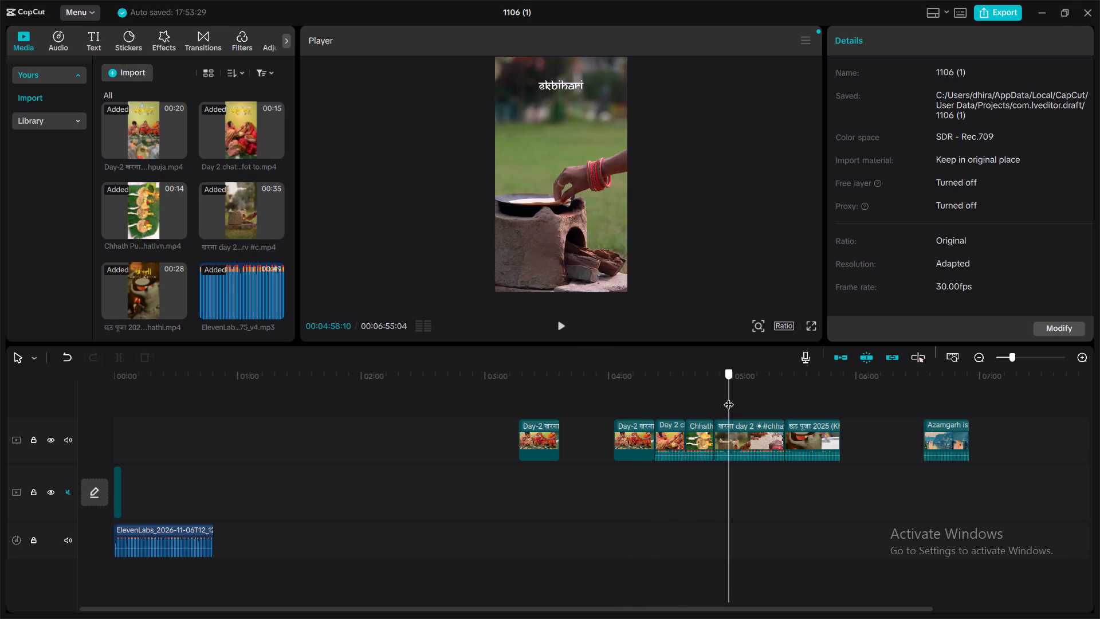
pyautogui.moveTo(729, 397); pyautogui.dragTo(776, 386)
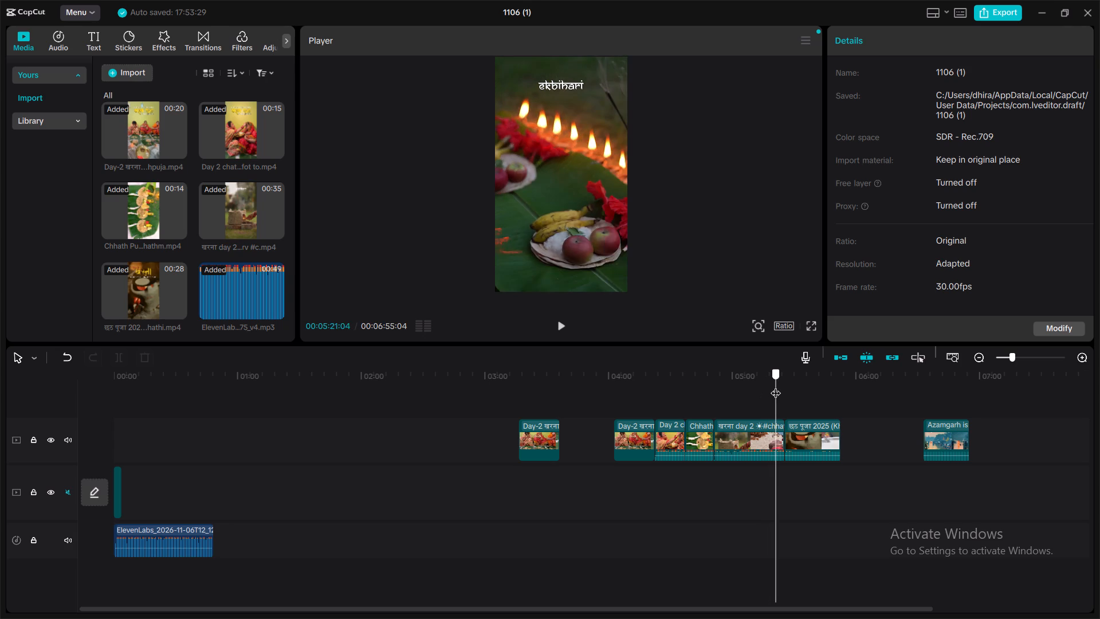
pyautogui.moveTo(776, 386); pyautogui.dragTo(805, 386)
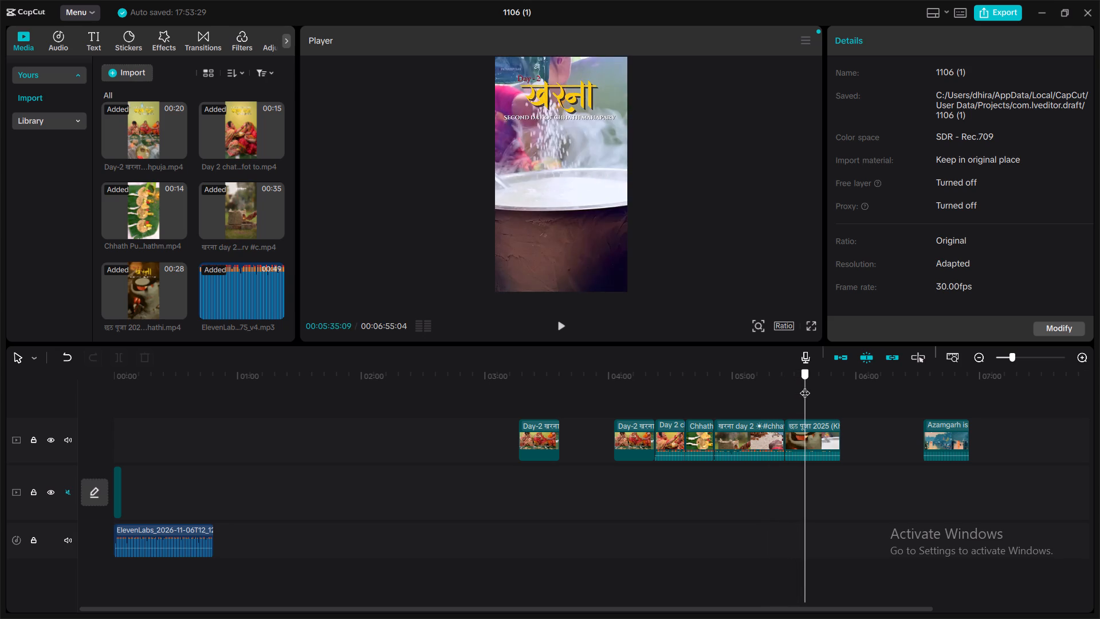
pyautogui.moveTo(805, 386); pyautogui.dragTo(118, 436)
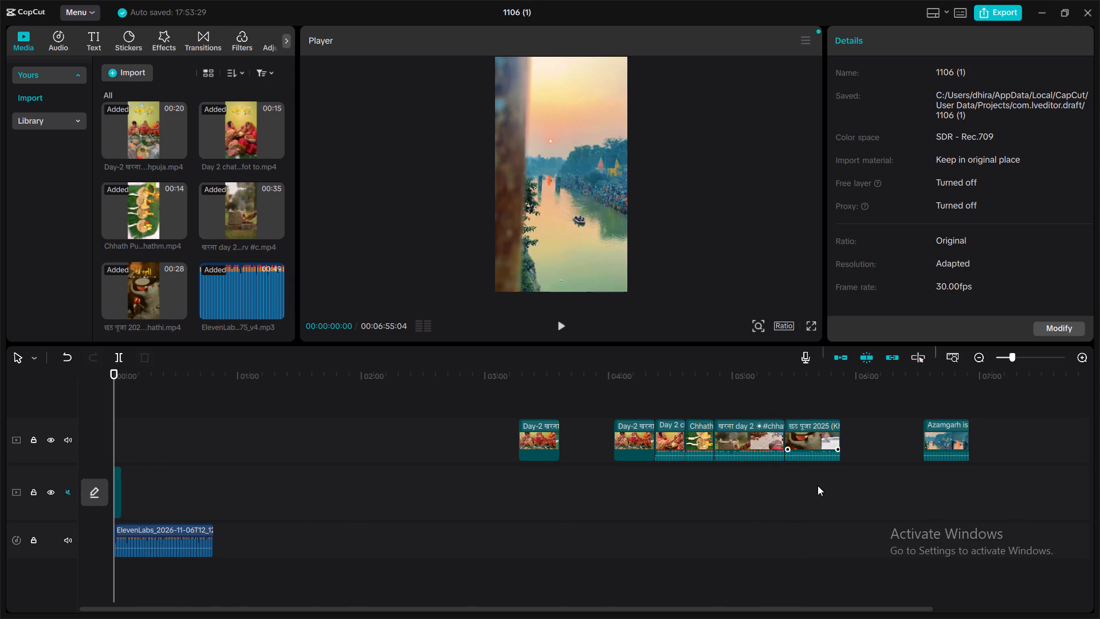
pyautogui.moveTo(802, 422); pyautogui.dragTo(816, 486)
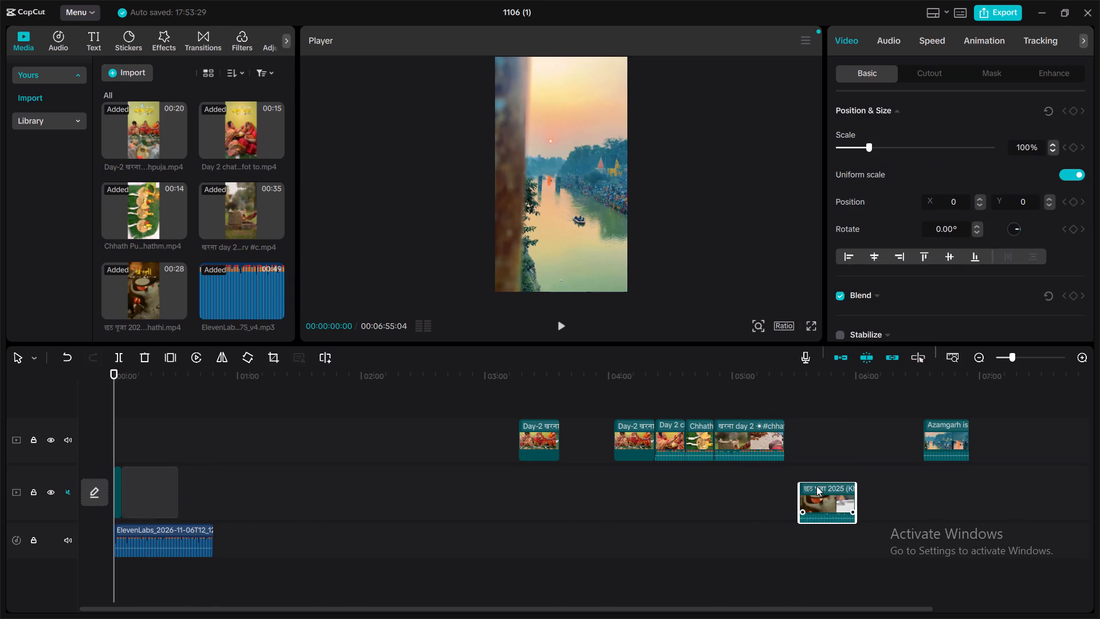
# Play the छठ पूजा 2025 clip against the voice-over and split it at 00:00:09:15.
pyautogui.click(557, 323)
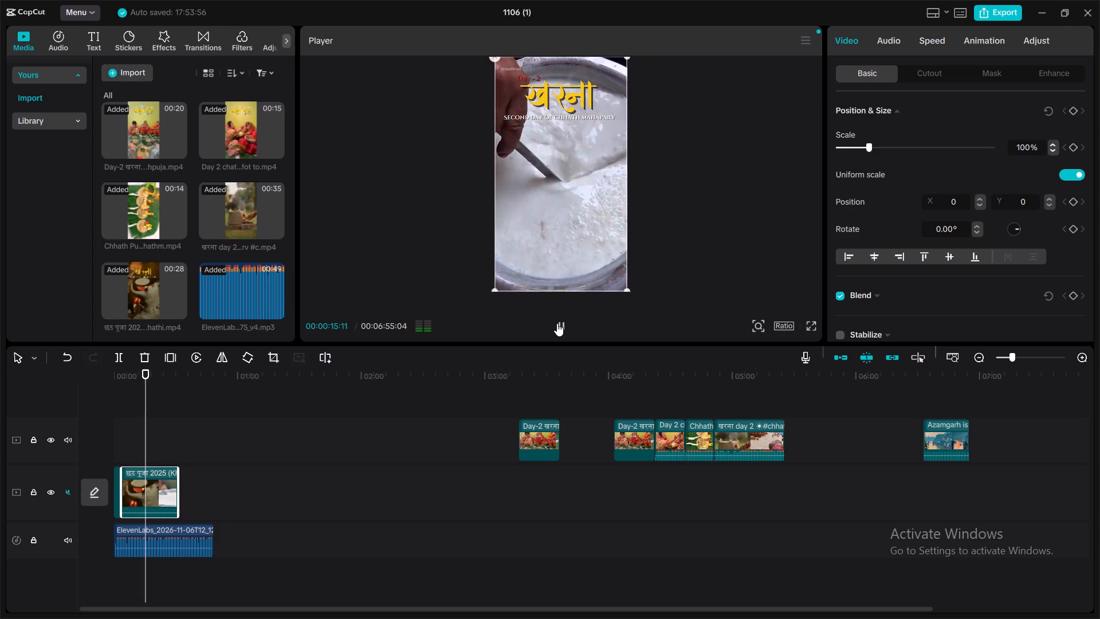
pyautogui.click(557, 323)
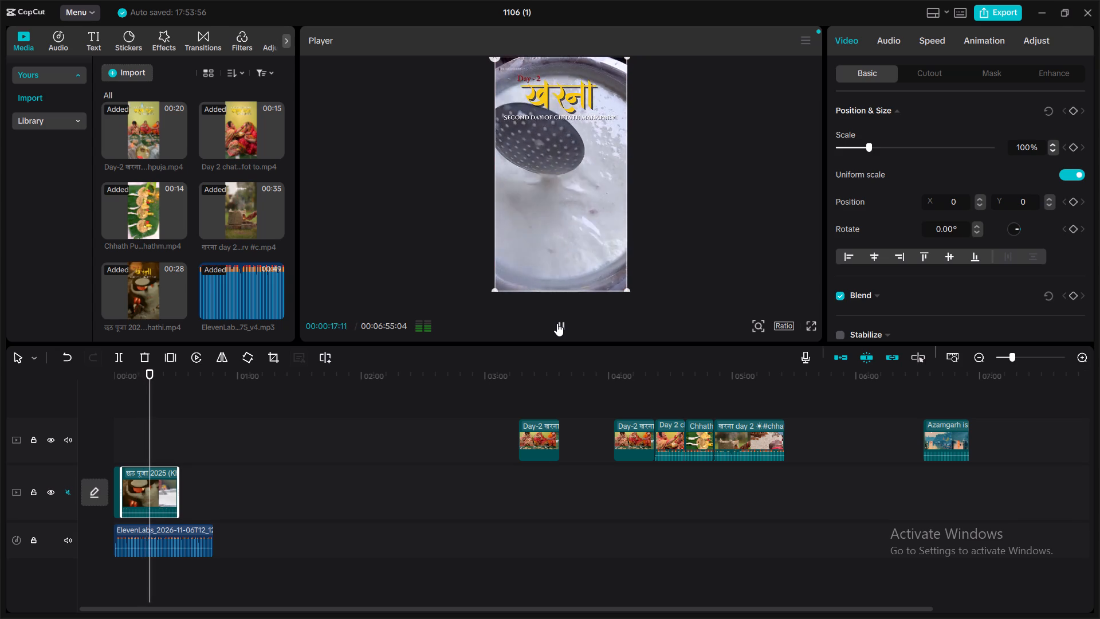
pyautogui.moveTo(149, 408); pyautogui.dragTo(148, 408)
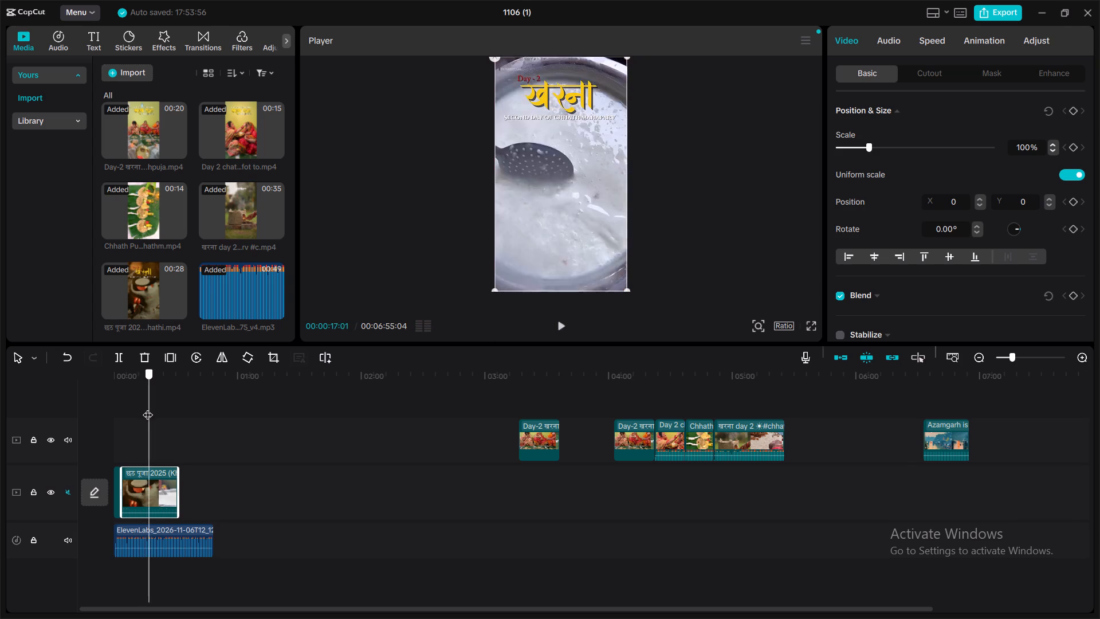
pyautogui.moveTo(148, 408); pyautogui.dragTo(123, 412)
pyautogui.click(558, 320)
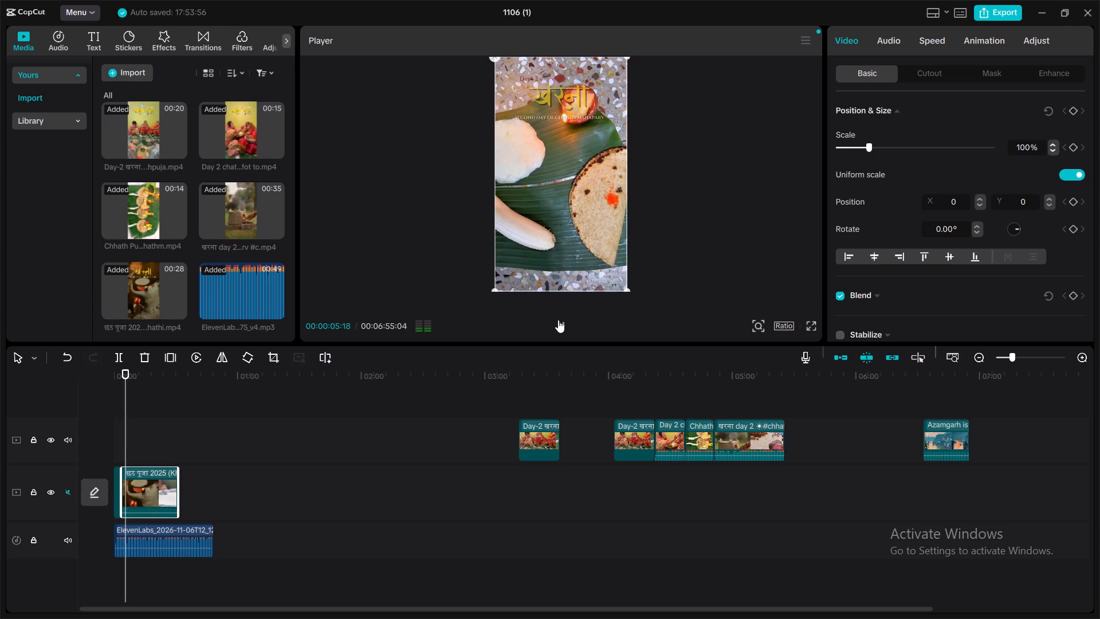
pyautogui.click(558, 320)
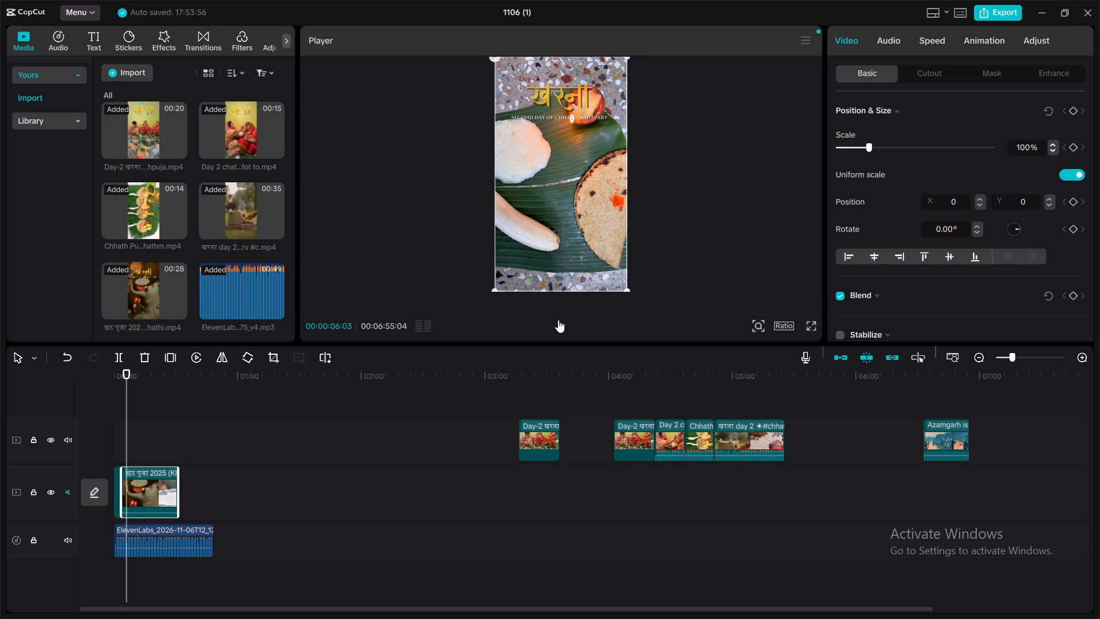
pyautogui.click(558, 320)
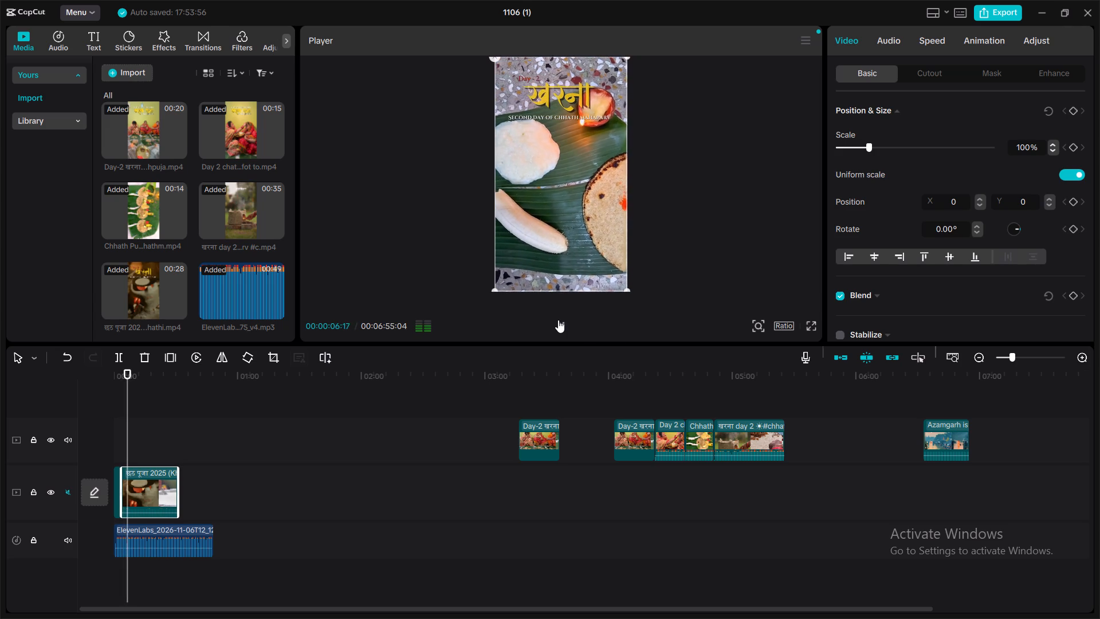
pyautogui.click(558, 320)
pyautogui.click(558, 320)
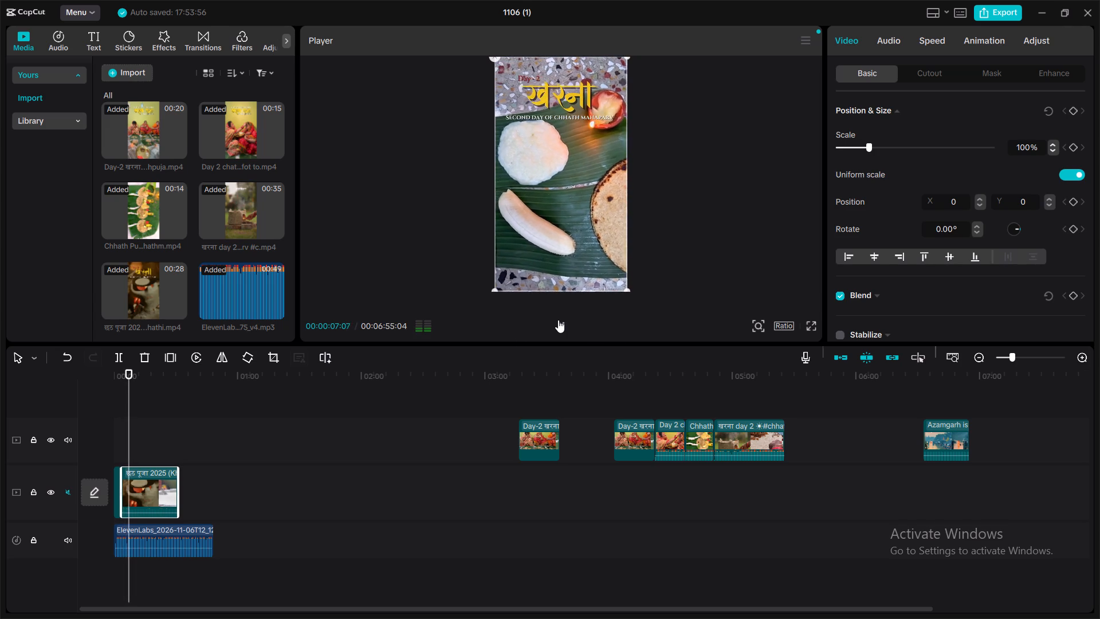
pyautogui.click(558, 320)
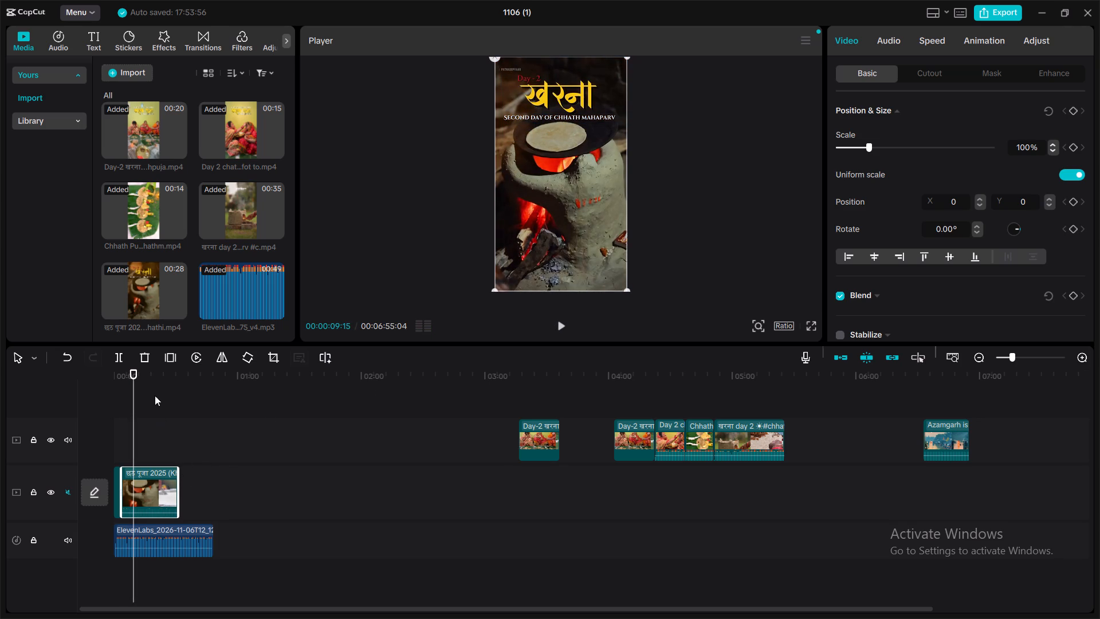
pyautogui.click(117, 353)
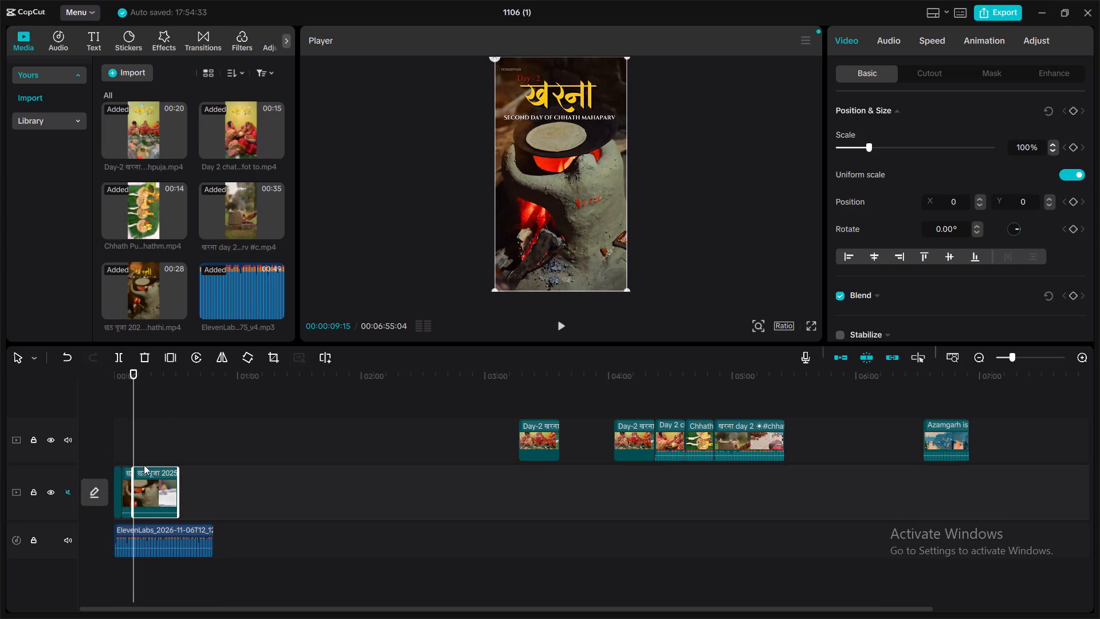
# Park the remainder of the छठ पूजा 2025 clip on a new track above the other parked clips.
pyautogui.moveTo(143, 472); pyautogui.dragTo(437, 416)
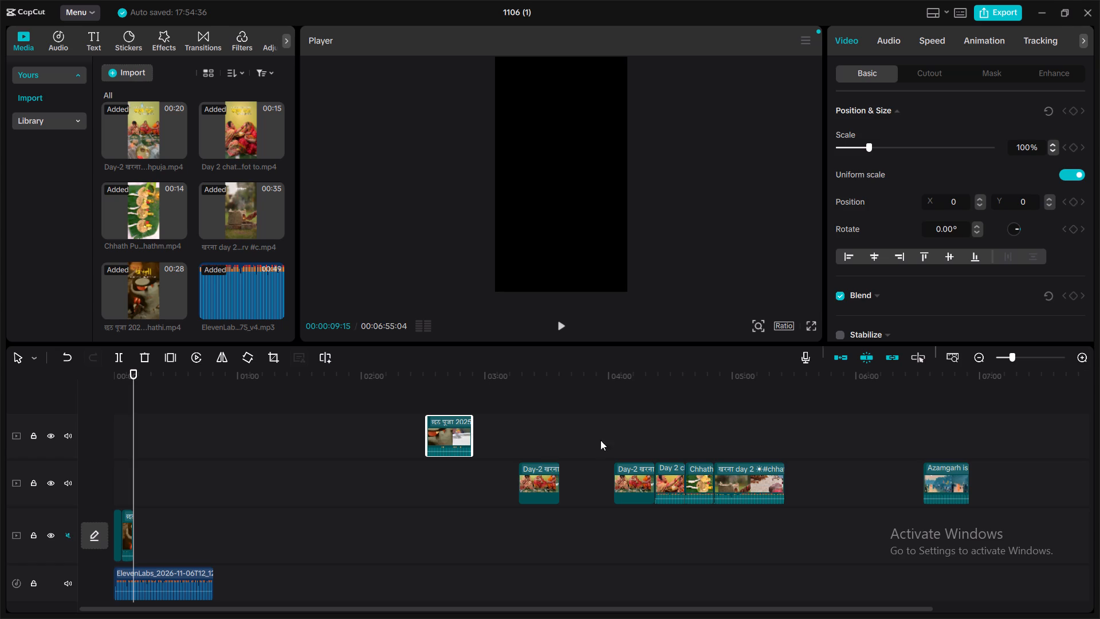
# Skim the parked clips and move the first Day-2 खरना clip onto the main track, directly after the छठ पूजा 2025 piece.
pyautogui.click(627, 441)
pyautogui.moveTo(627, 441); pyautogui.dragTo(637, 441)
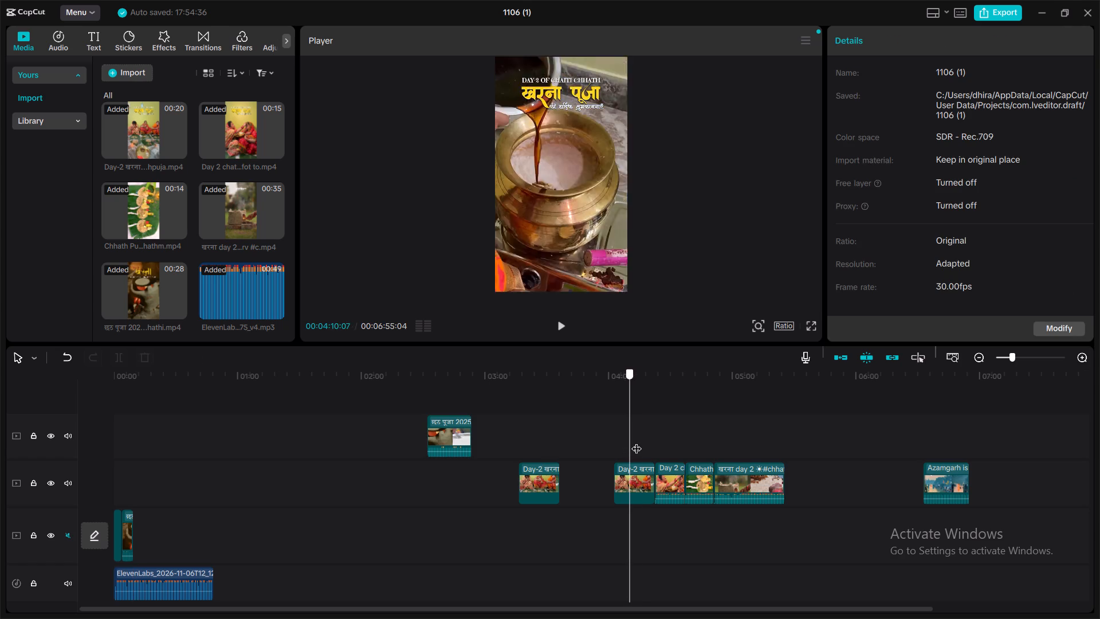
pyautogui.moveTo(637, 441); pyautogui.dragTo(527, 463)
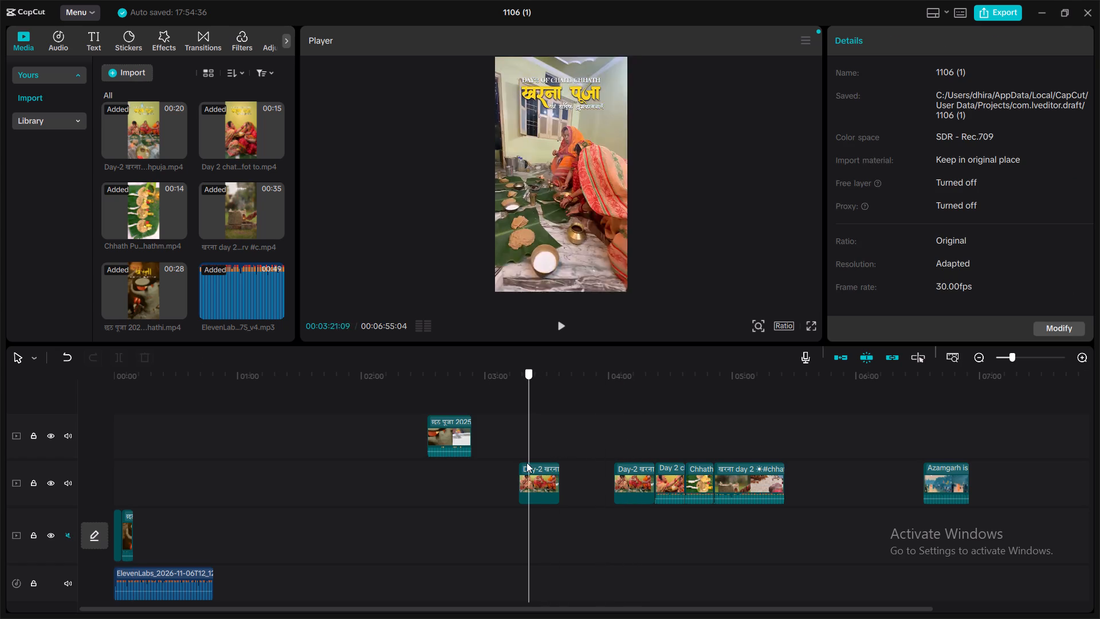
pyautogui.moveTo(527, 463); pyautogui.dragTo(152, 479)
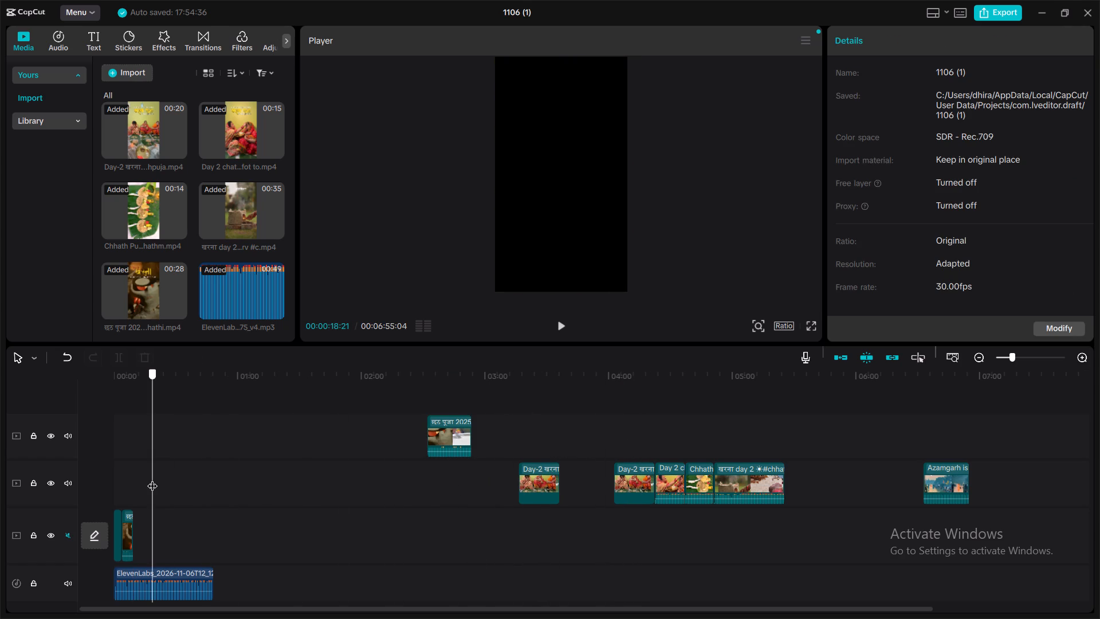
pyautogui.click(136, 467)
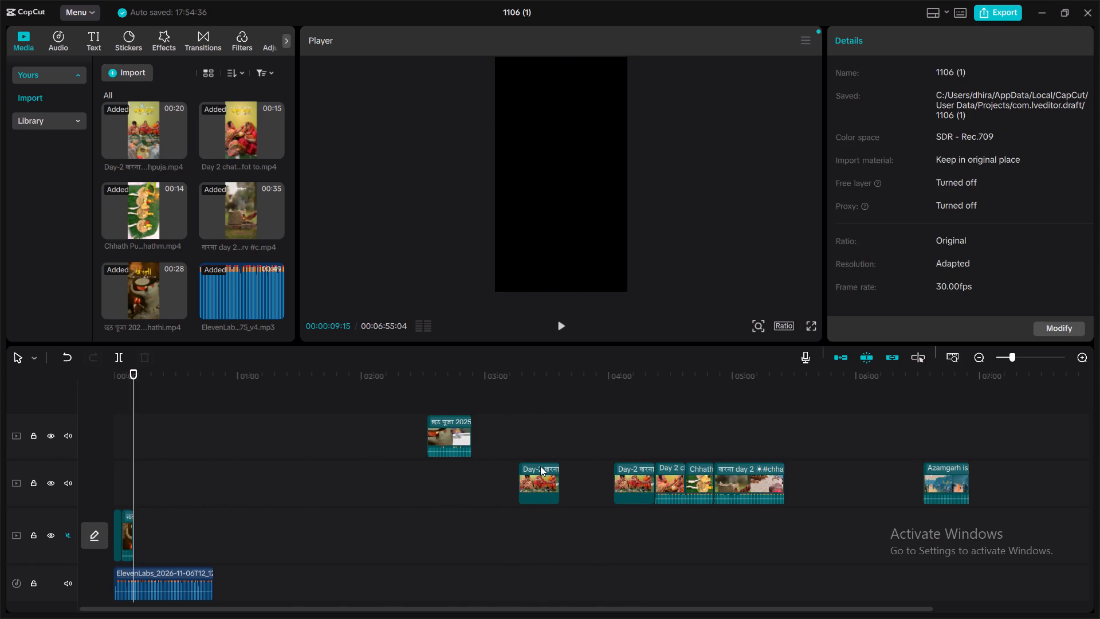
pyautogui.moveTo(540, 466); pyautogui.dragTo(523, 518)
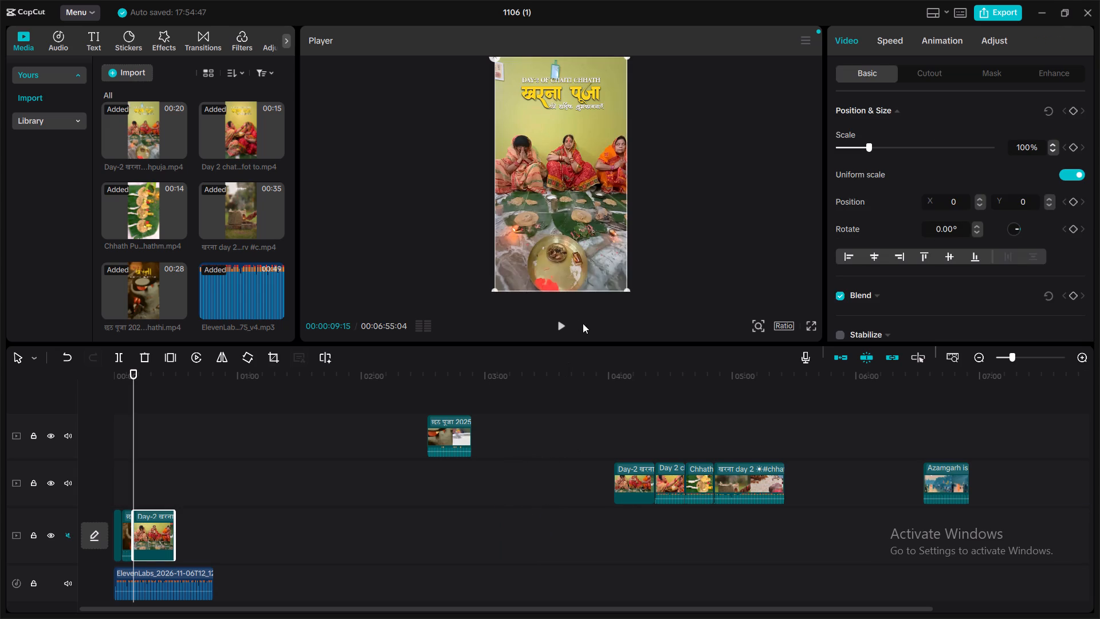
# Play the Day-2 खरना clip repeatedly against the voice-over and split it at 00:00:14:18.
pyautogui.click(557, 324)
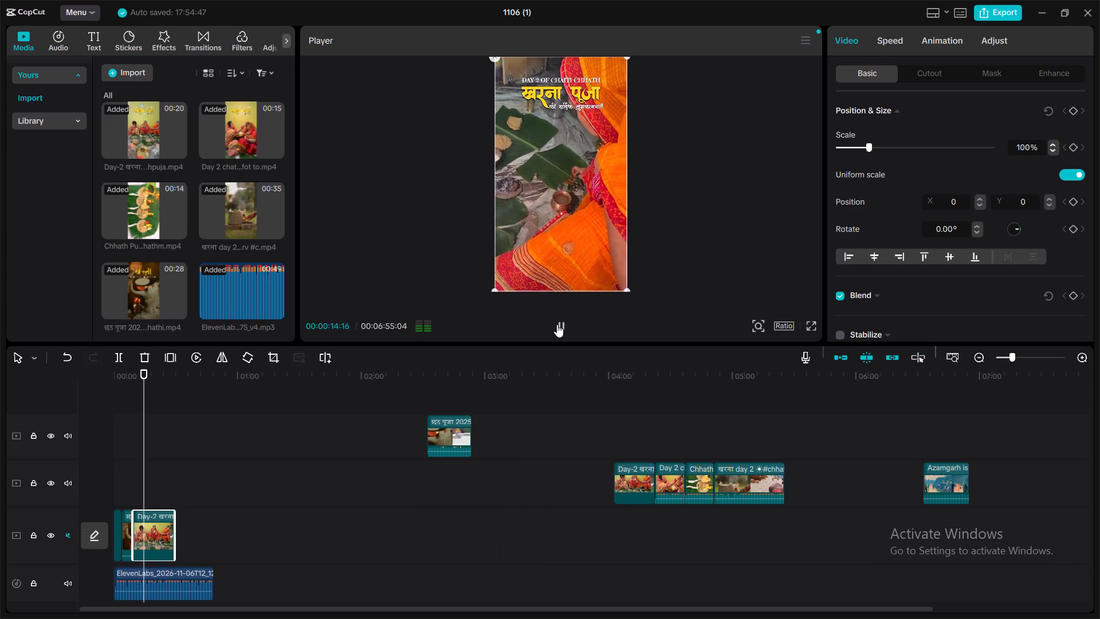
pyautogui.click(557, 324)
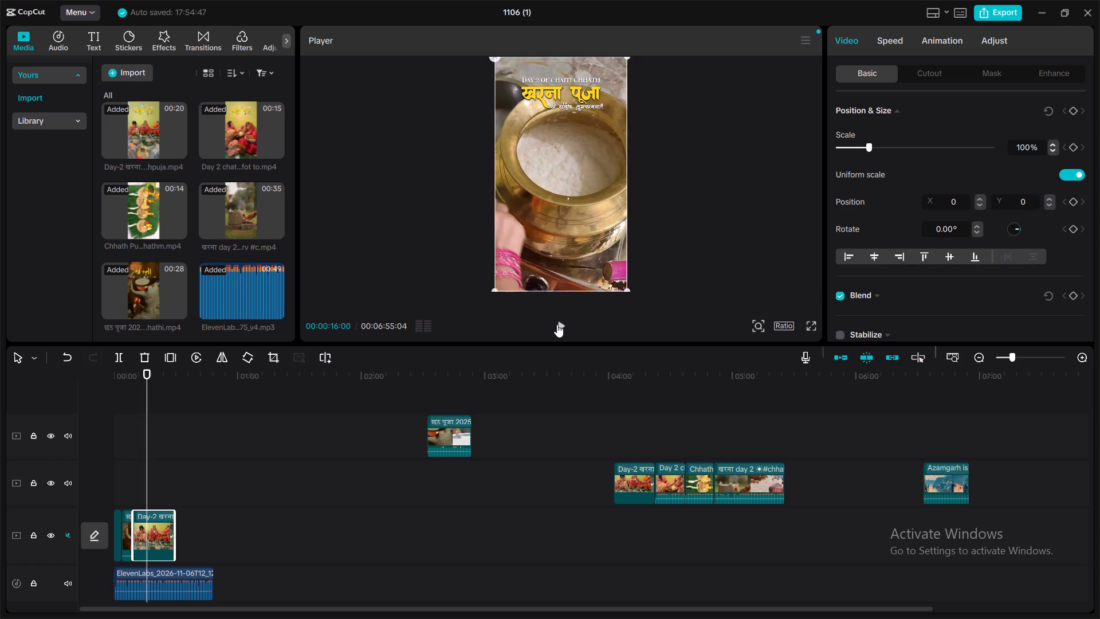
pyautogui.click(146, 459)
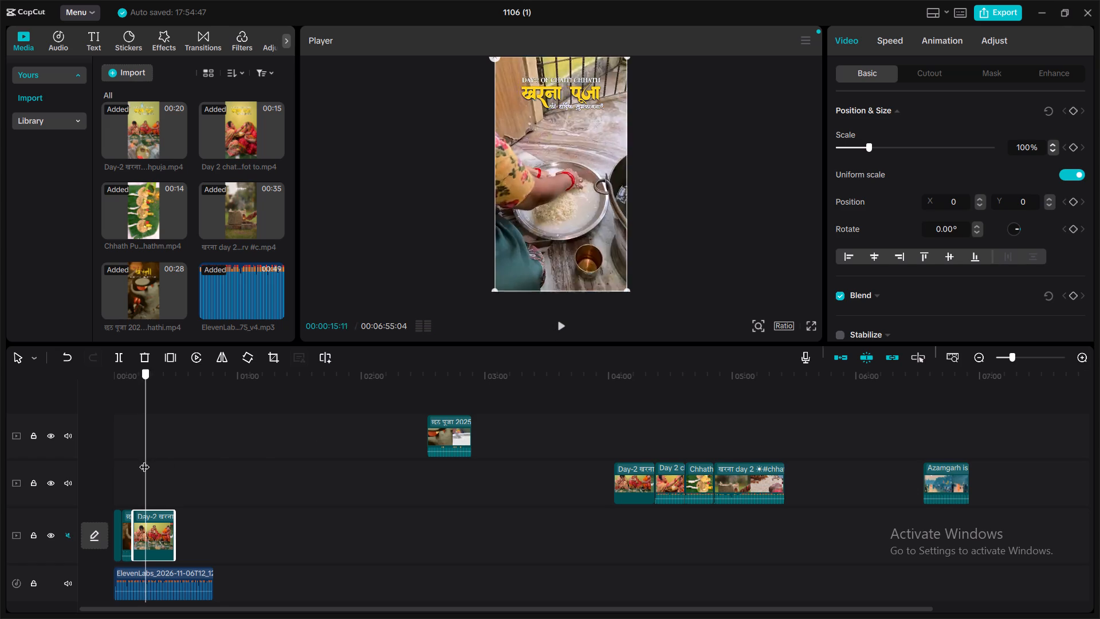
pyautogui.click(564, 321)
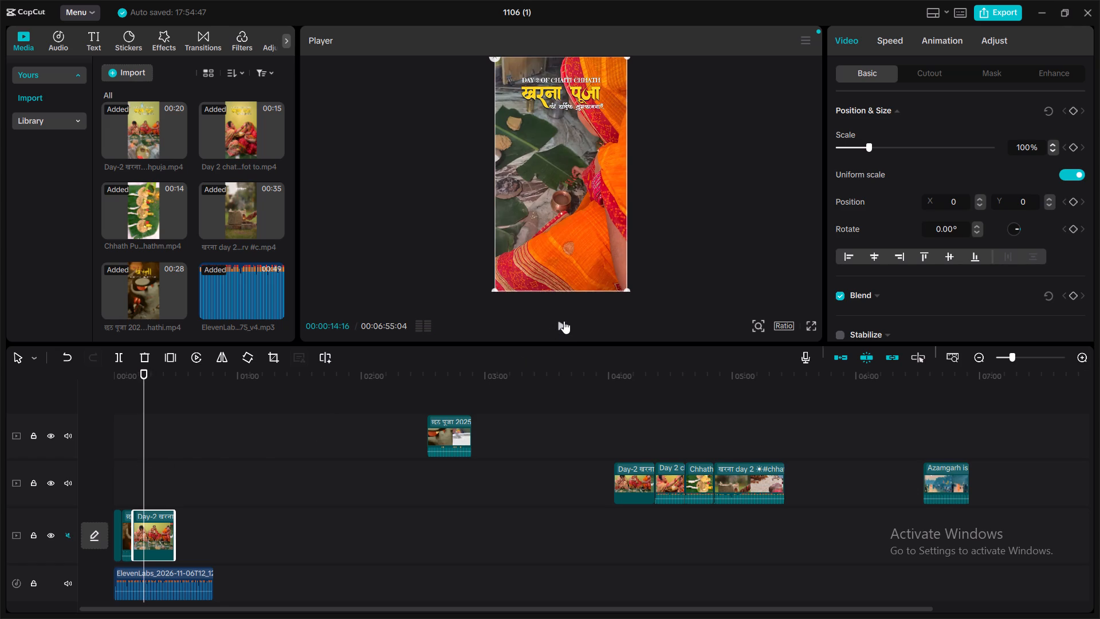
pyautogui.click(564, 321)
pyautogui.click(137, 476)
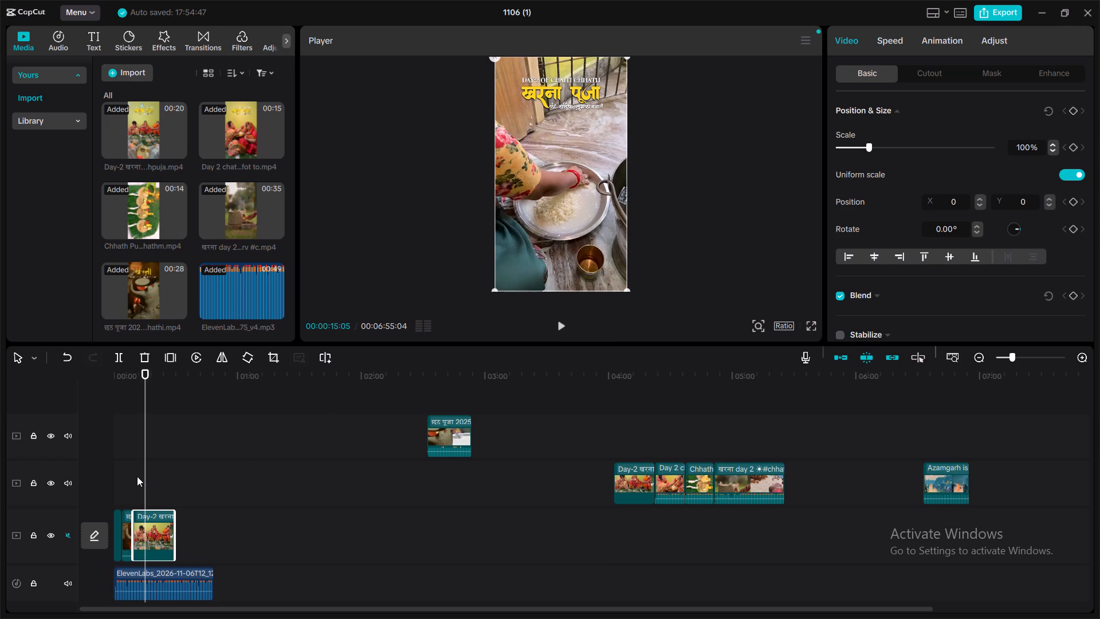
pyautogui.click(560, 325)
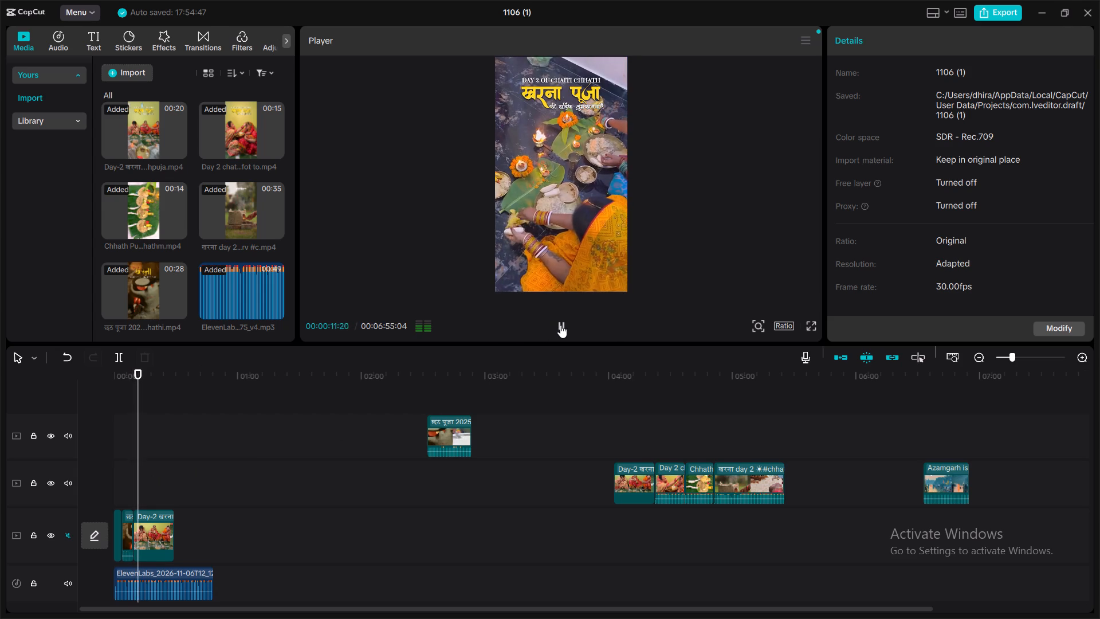
pyautogui.click(560, 325)
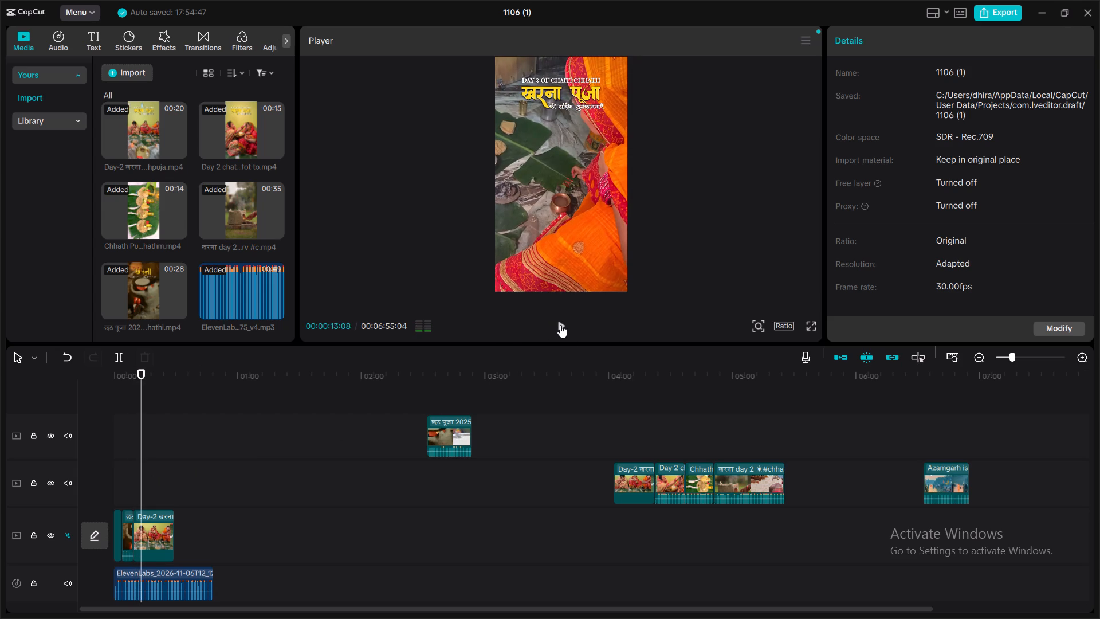
pyautogui.click(560, 325)
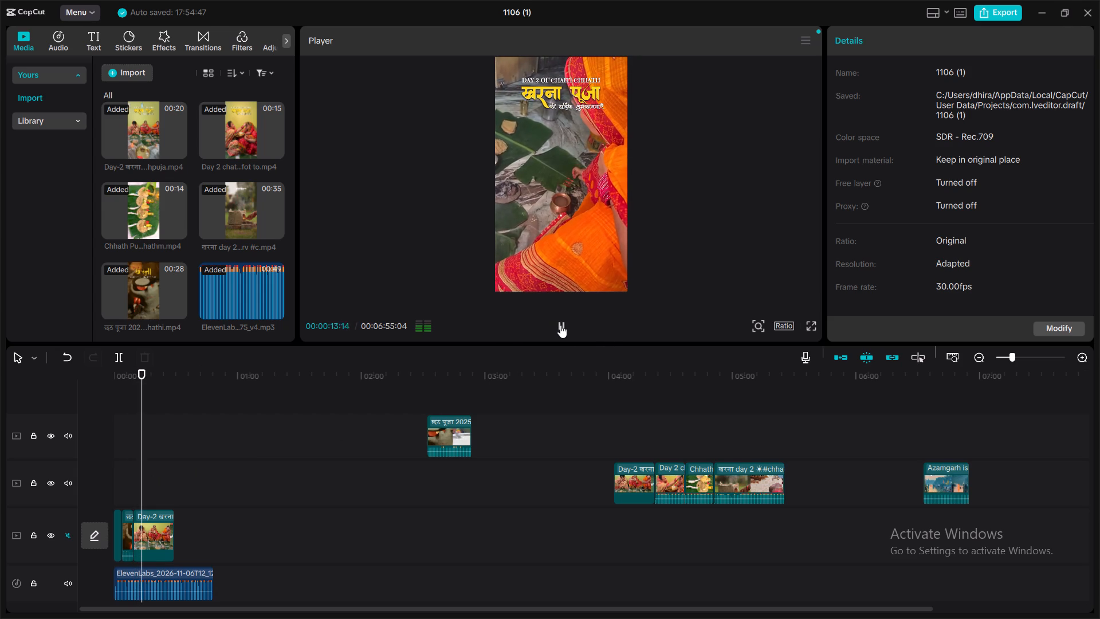
pyautogui.click(560, 325)
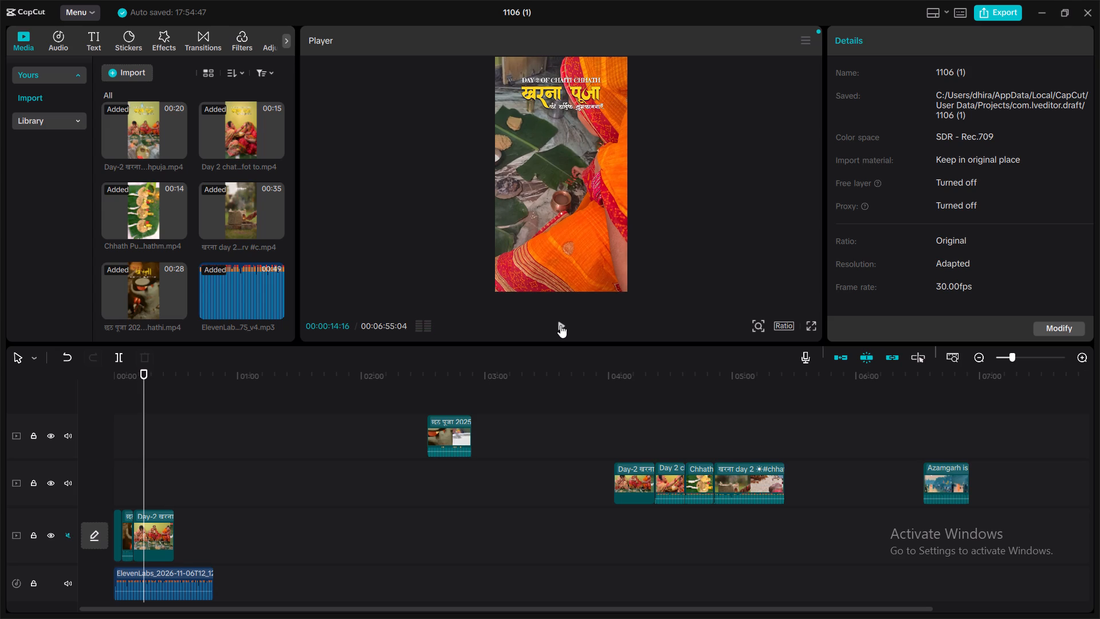
pyautogui.click(560, 325)
pyautogui.click(560, 325)
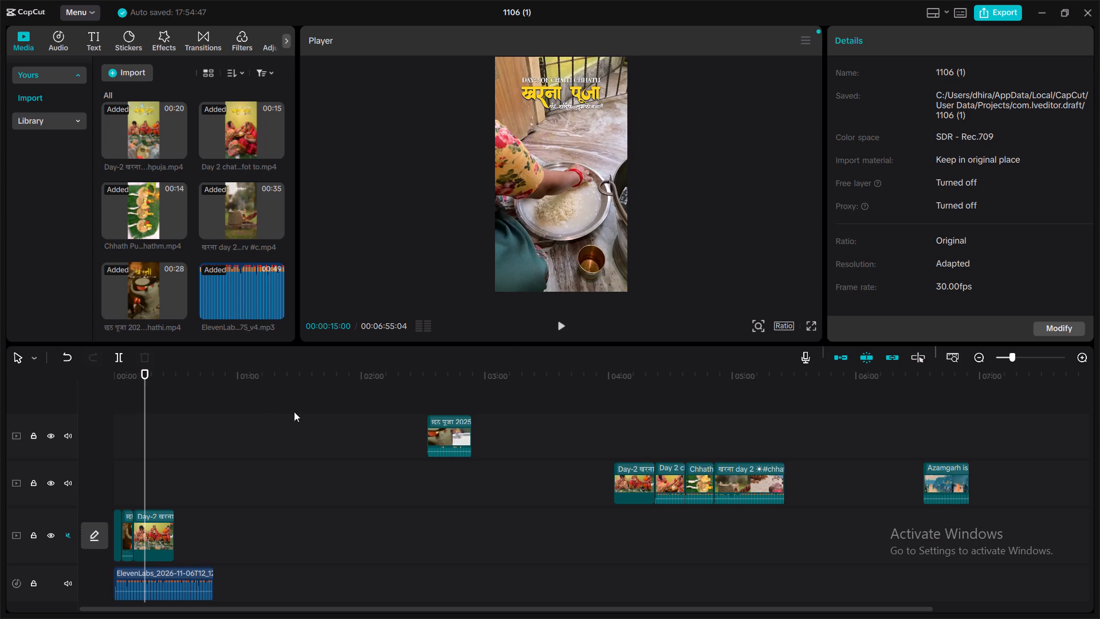
pyautogui.click(143, 452)
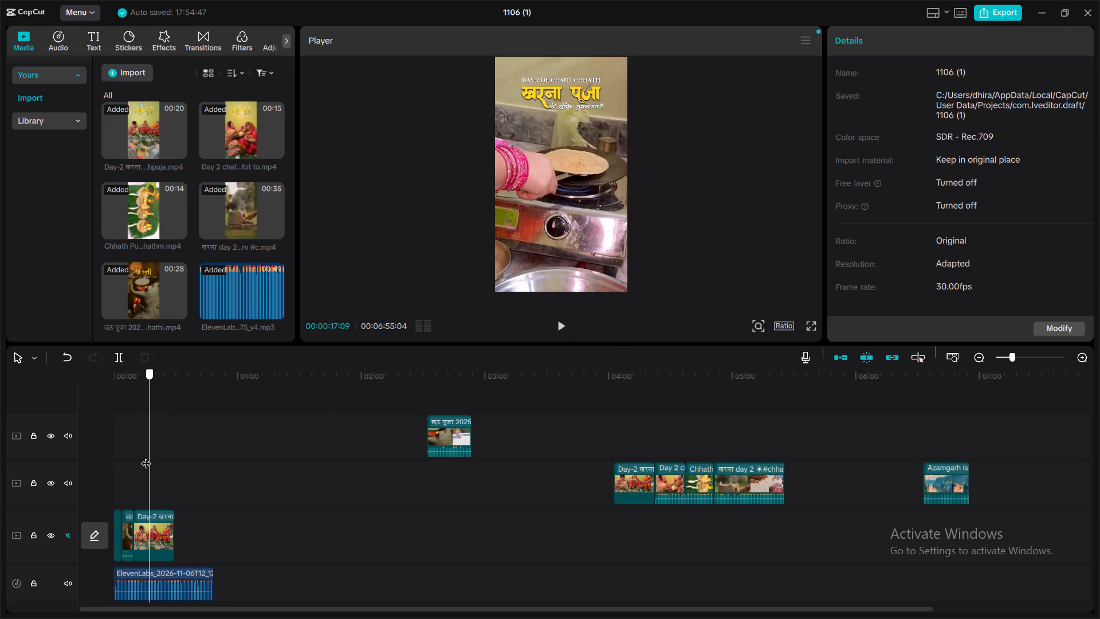
pyautogui.click(559, 324)
pyautogui.click(559, 324)
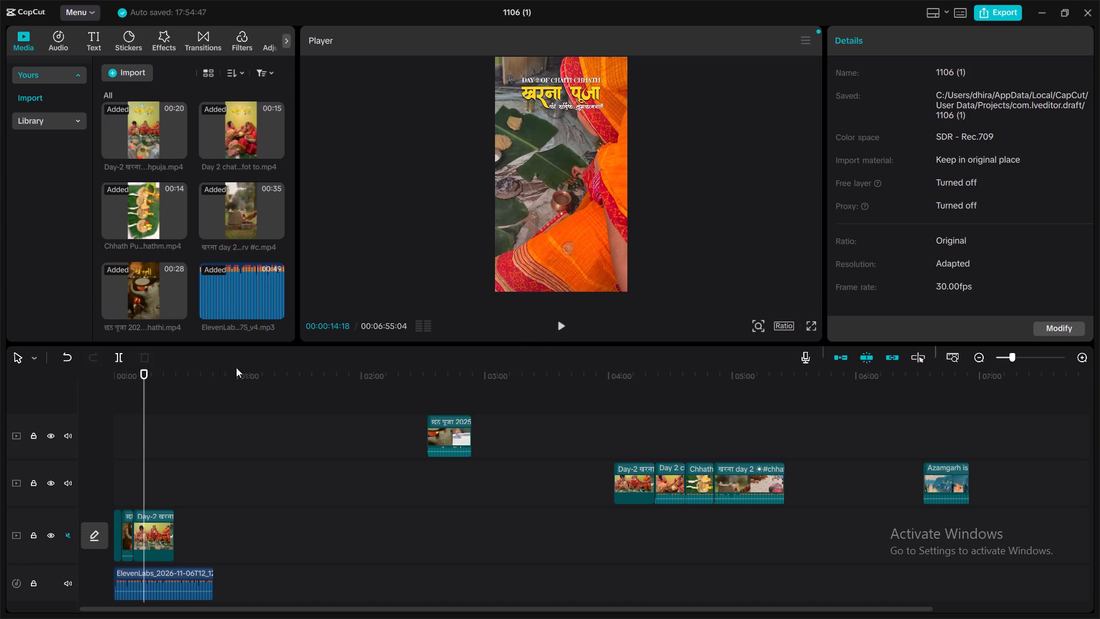
pyautogui.click(117, 359)
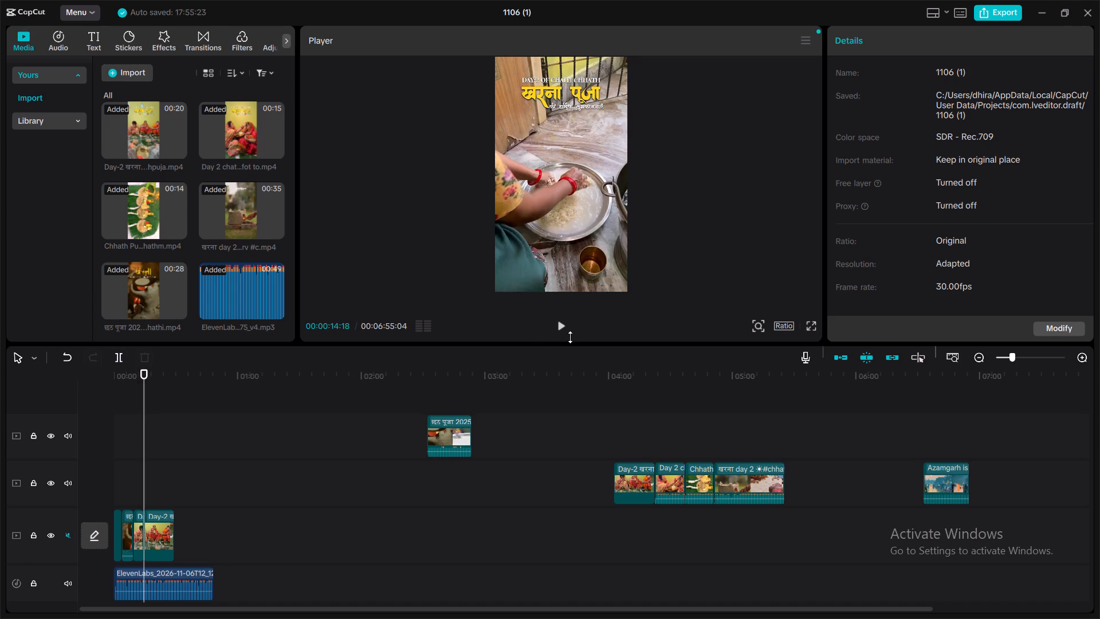
# Preview the rest of the Day-2 खरना clip against the voice-over and park that remainder on the upper track, ahead of the other parked clips.
pyautogui.click(564, 328)
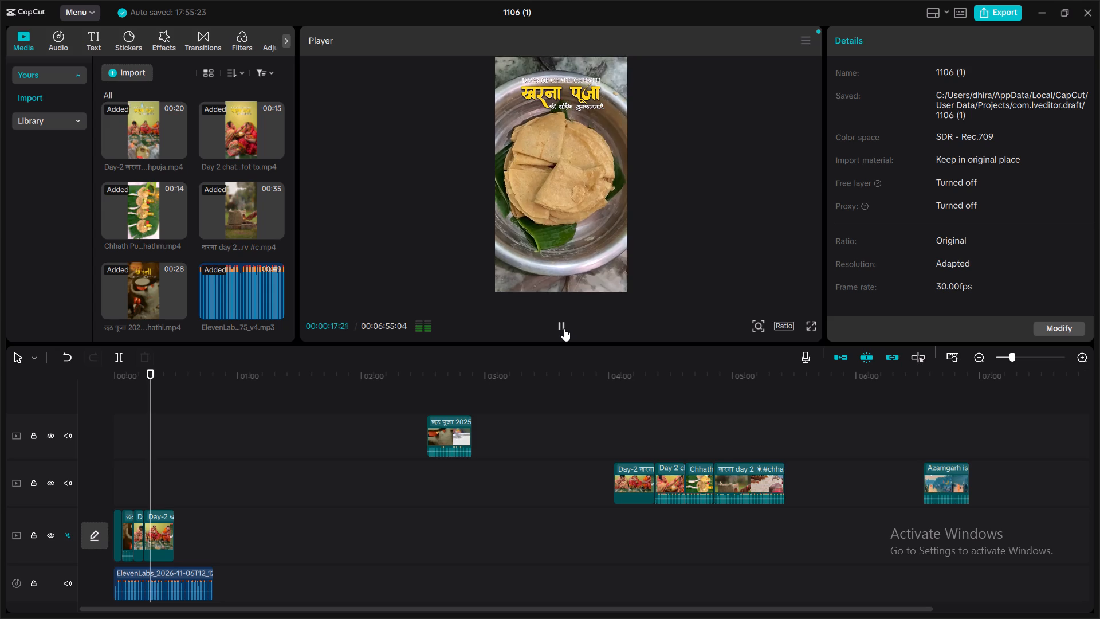
pyautogui.click(564, 328)
pyautogui.click(564, 328)
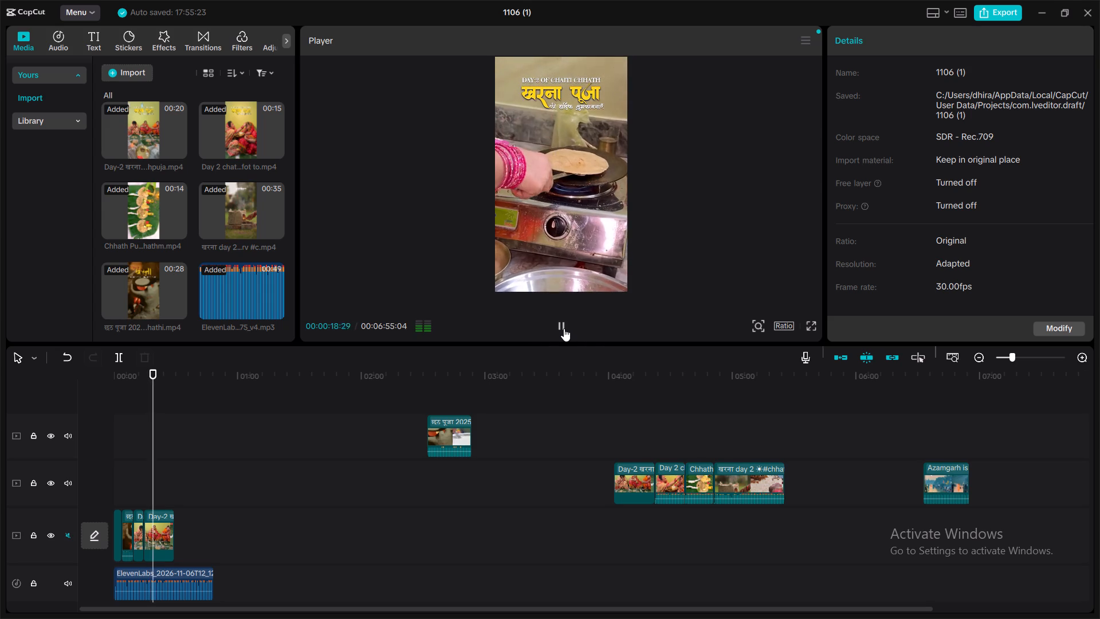
pyautogui.click(564, 328)
pyautogui.click(564, 328)
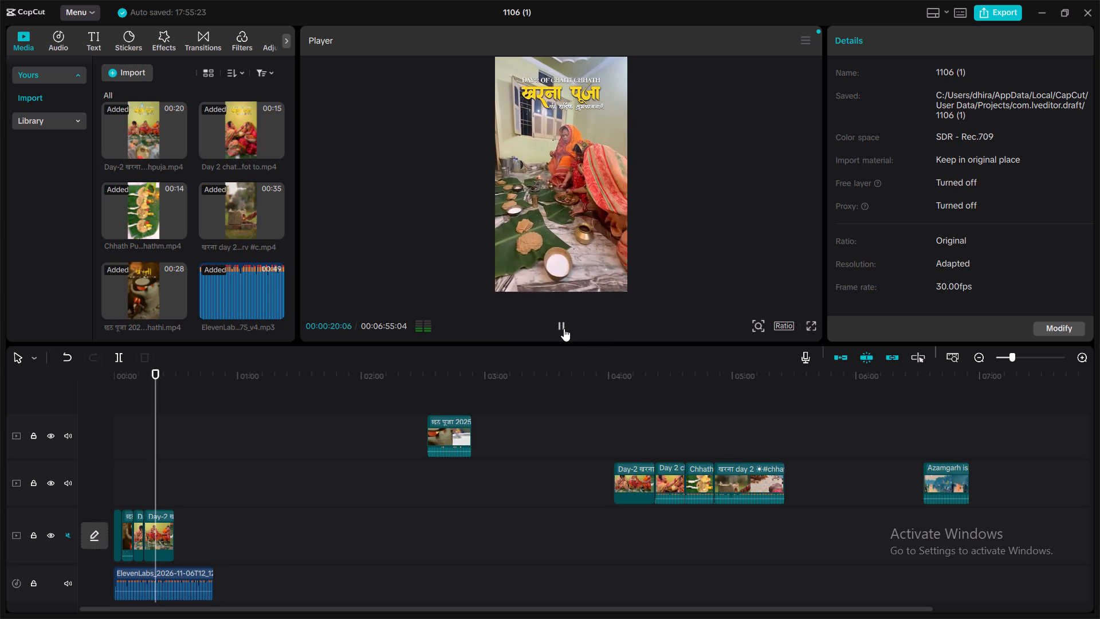
pyautogui.click(562, 322)
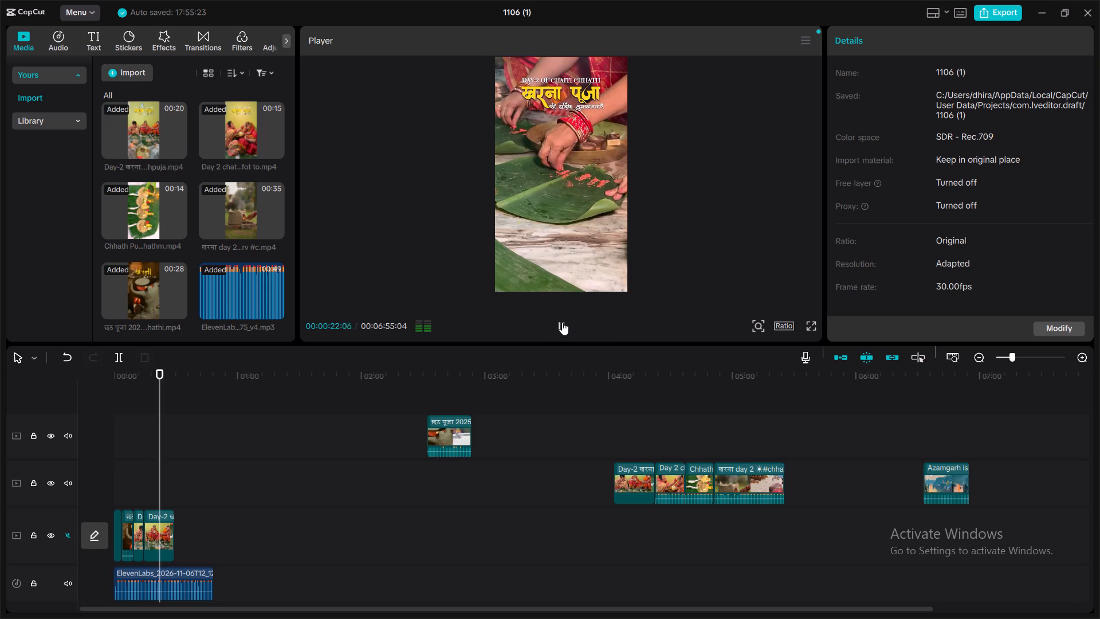
pyautogui.click(140, 502)
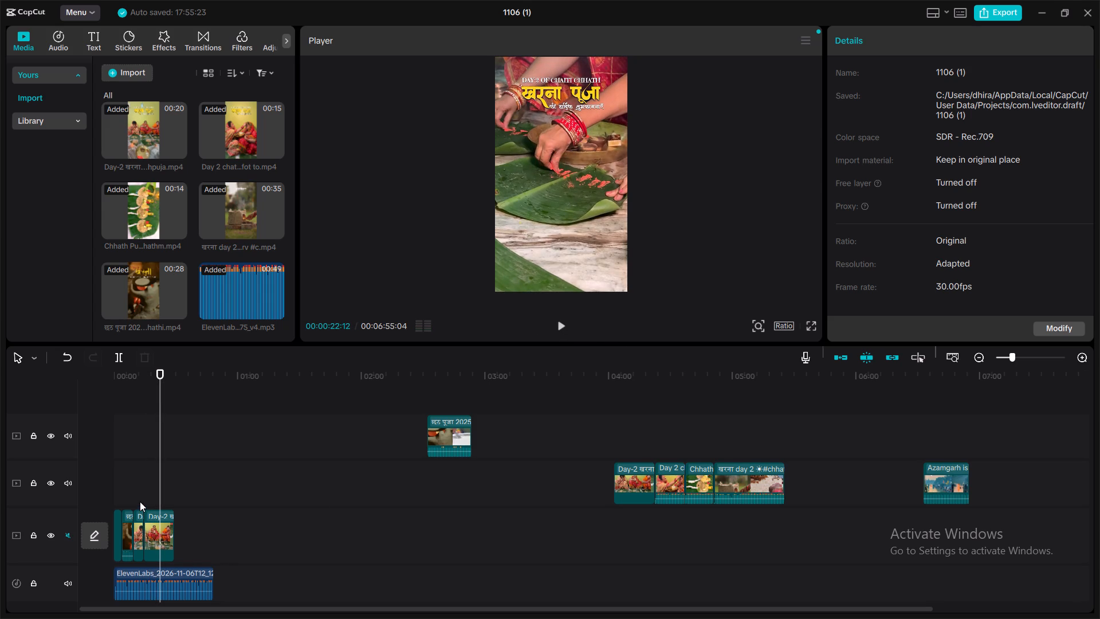
pyautogui.moveTo(152, 512); pyautogui.dragTo(509, 473)
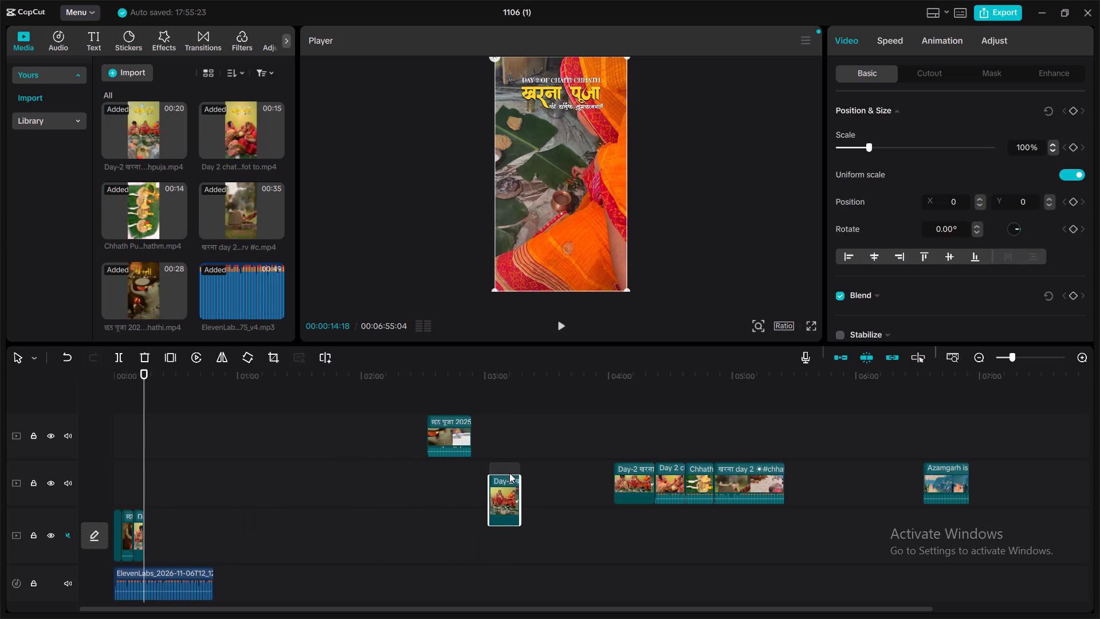
pyautogui.moveTo(509, 473); pyautogui.dragTo(512, 471)
# Skim the parked clips, from खरना day 2 and Azamgarh back to the Day-2 खरना remainder, for footage matching the next voice-over line.
pyautogui.click(677, 420)
pyautogui.moveTo(677, 420); pyautogui.dragTo(724, 420)
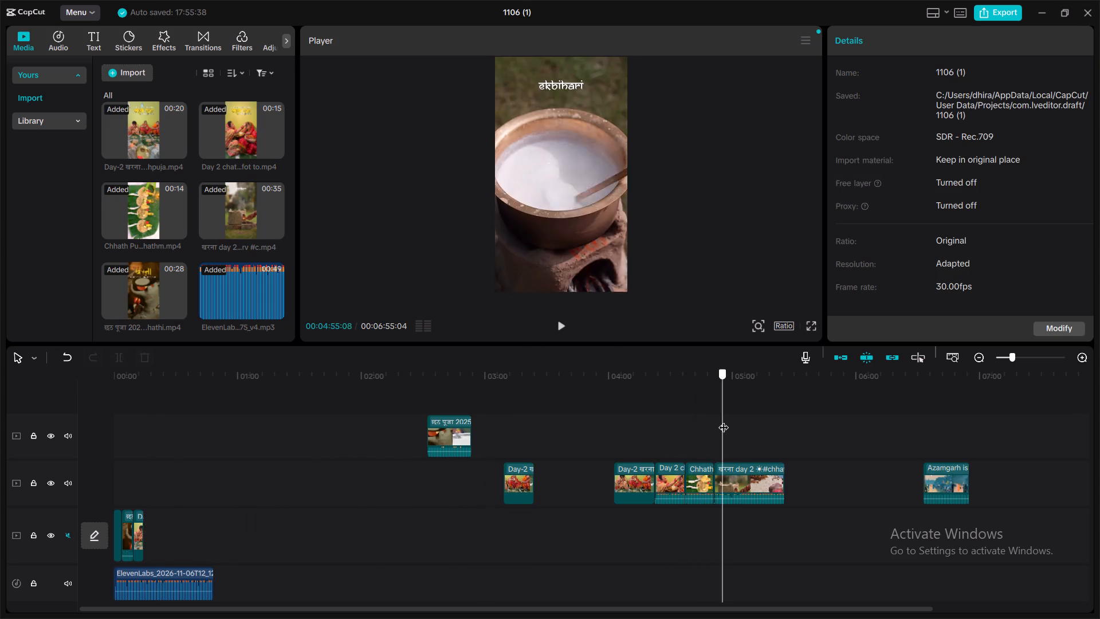
pyautogui.moveTo(724, 420); pyautogui.dragTo(832, 423)
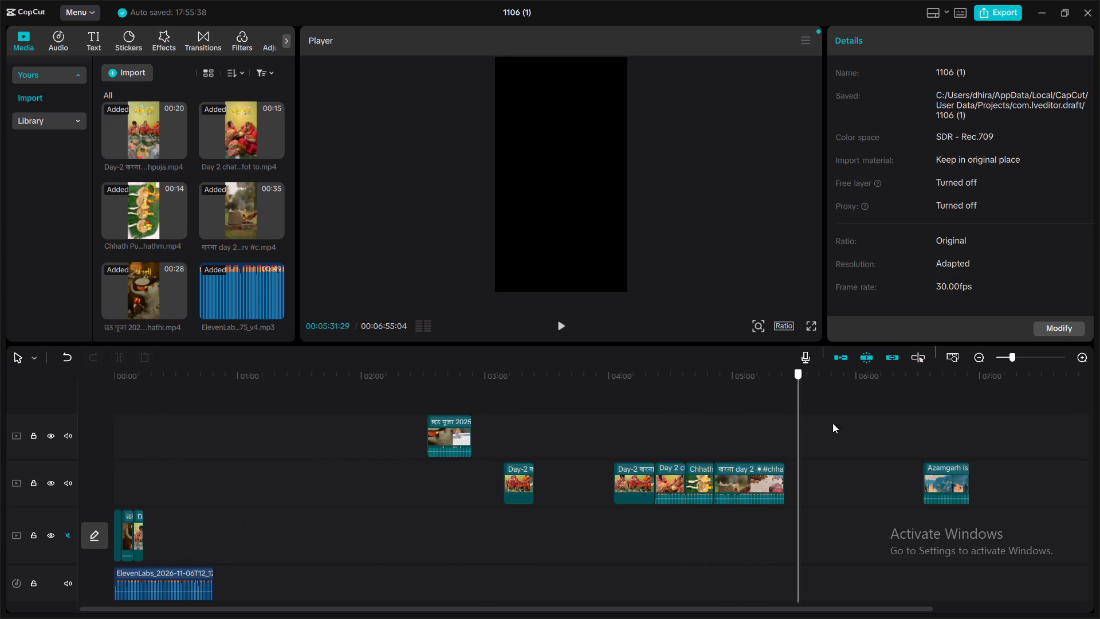
pyautogui.moveTo(832, 423); pyautogui.dragTo(959, 436)
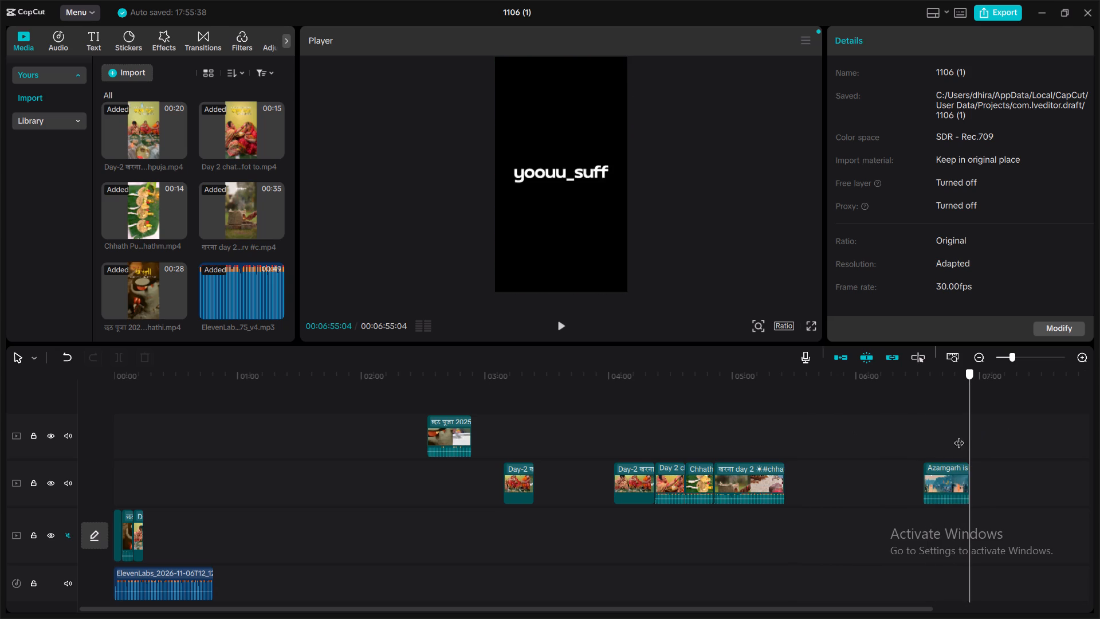
pyautogui.moveTo(959, 436); pyautogui.dragTo(932, 438)
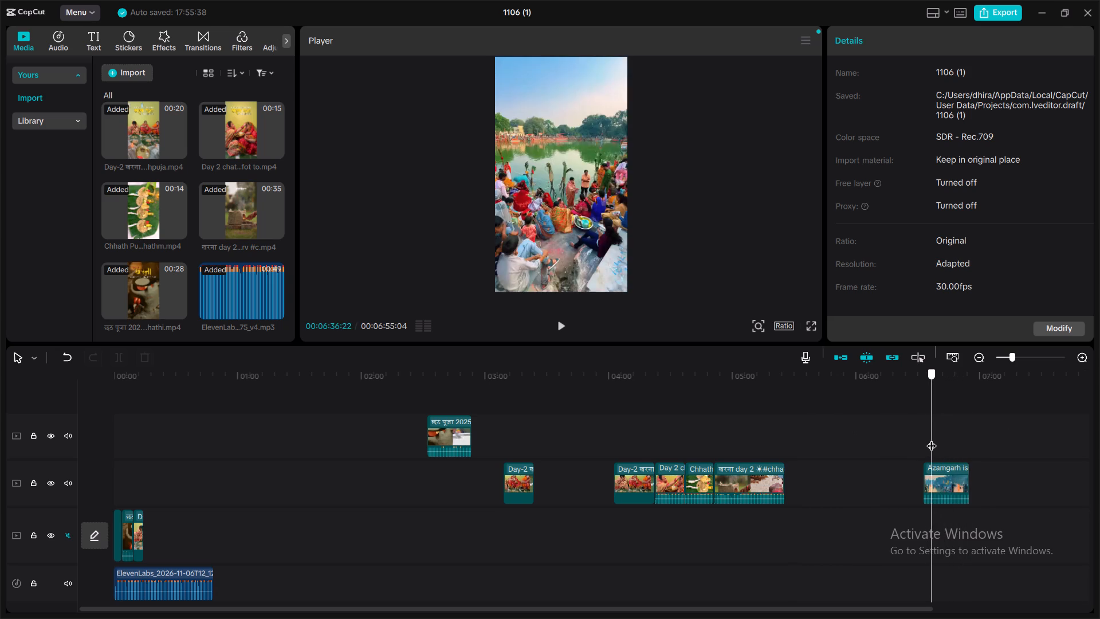
pyautogui.moveTo(932, 438); pyautogui.dragTo(514, 471)
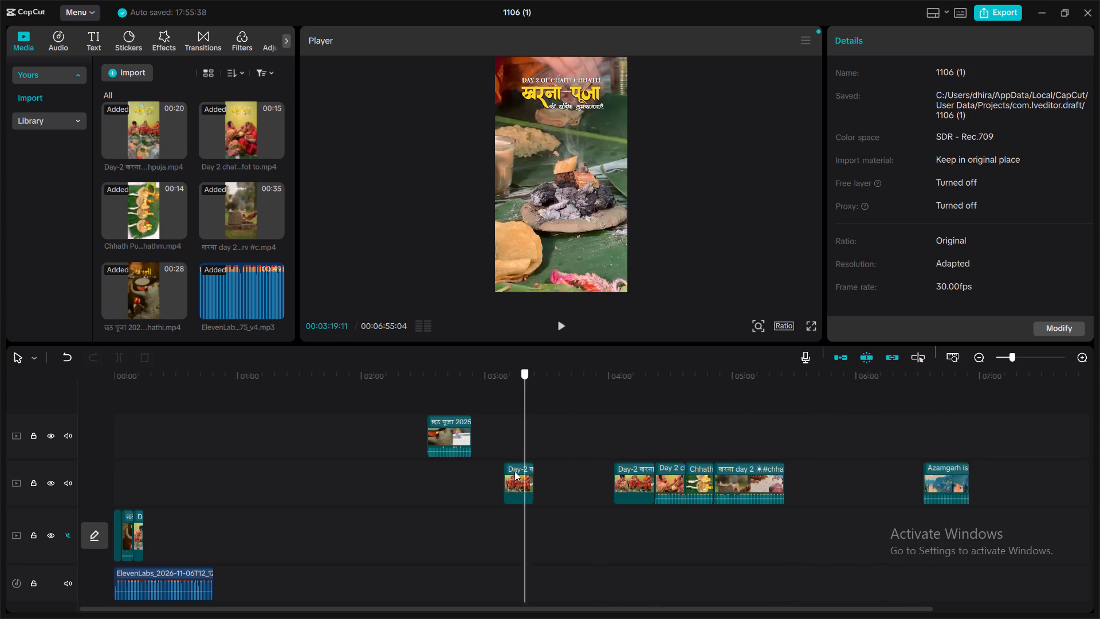
pyautogui.moveTo(514, 471); pyautogui.dragTo(520, 479)
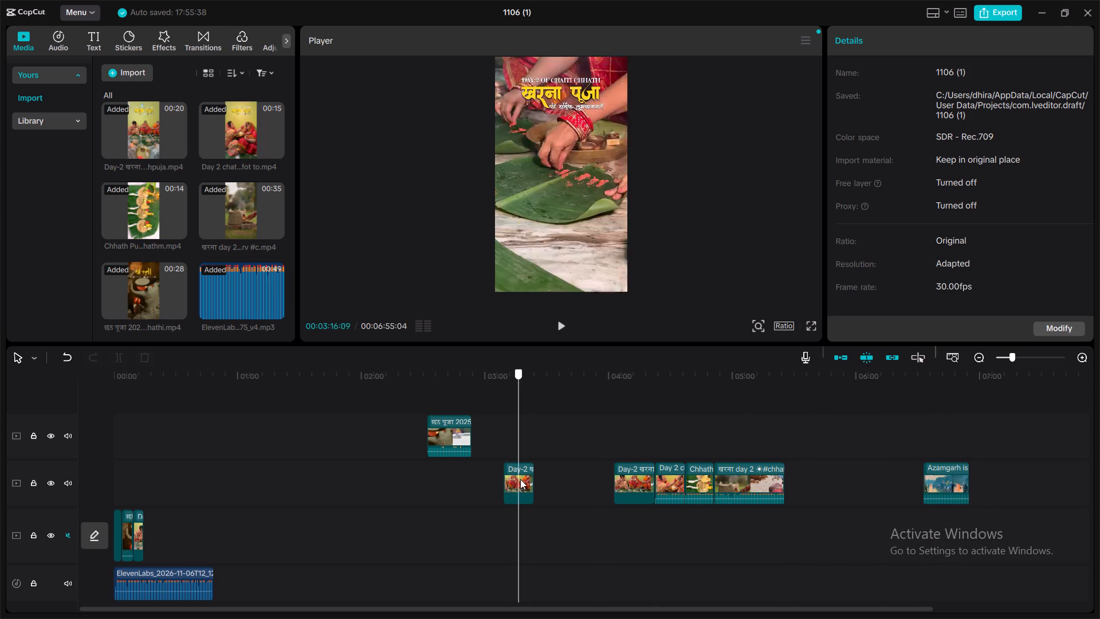
# Skim the end of the parked Day-2 खरना remainder on the upper track for matching footage.
pyautogui.moveTo(520, 479); pyautogui.dragTo(523, 480)
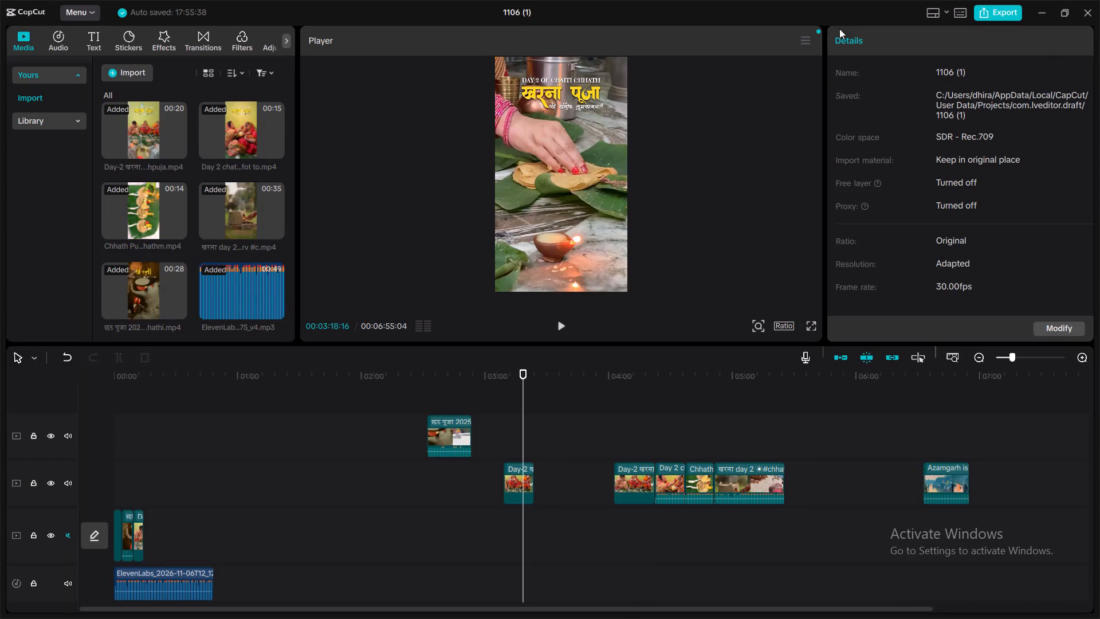
# Switch from CapCut to the browser showing the channel's YouTube Studio analytics overview.
pyautogui.click(1044, 9)
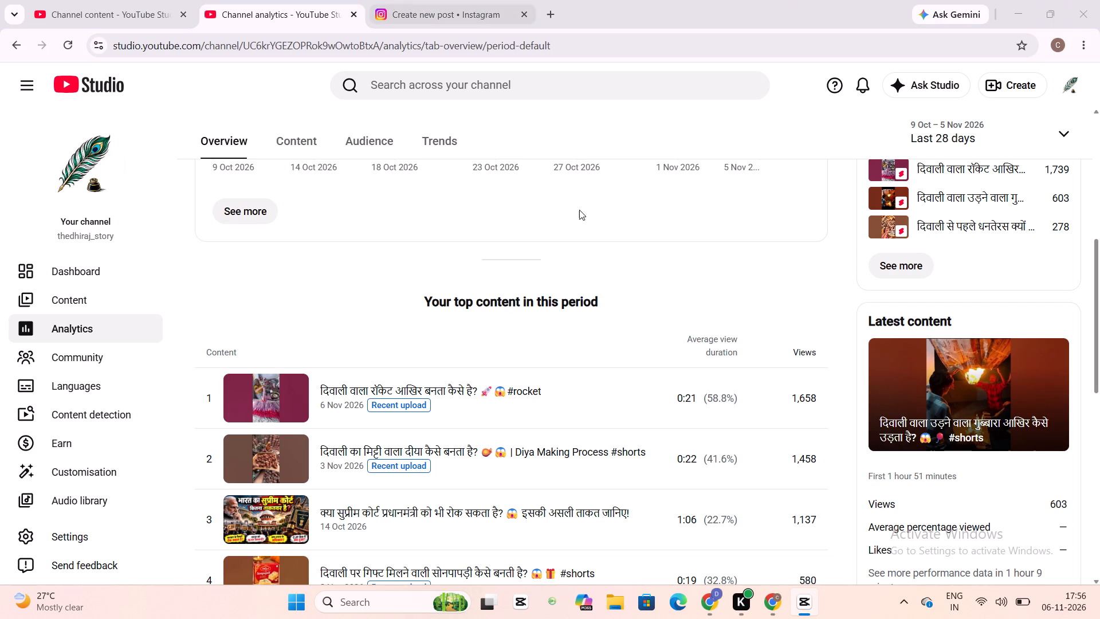
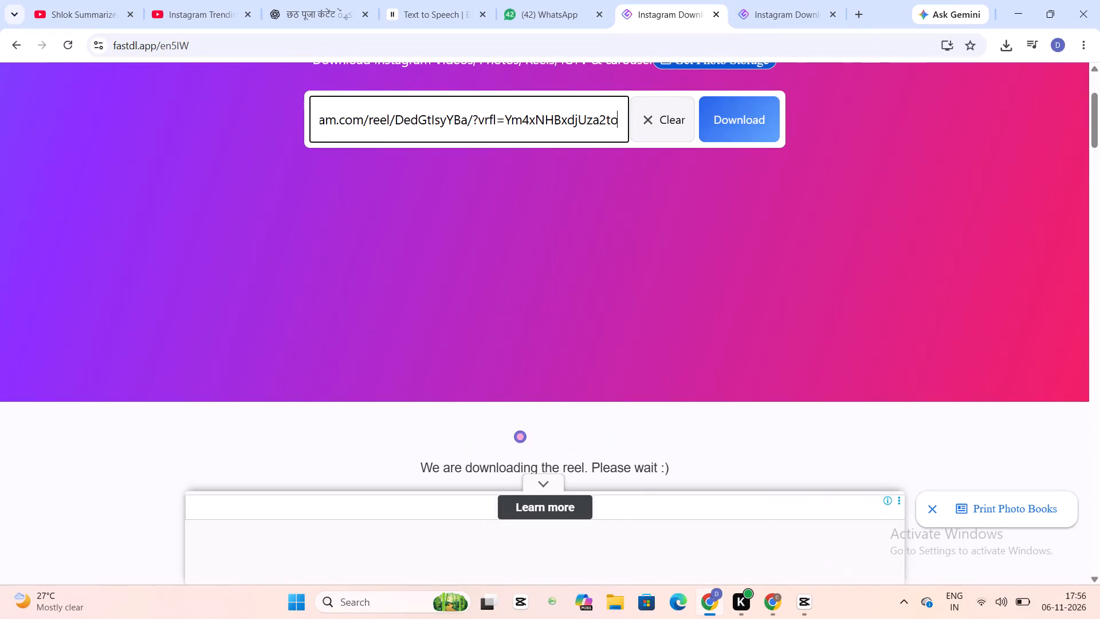
# Download the छठ के रंग मे डूबता बिहार Instagram reel from the fastdl.app result.
pyautogui.scroll(-1, 672, 245)
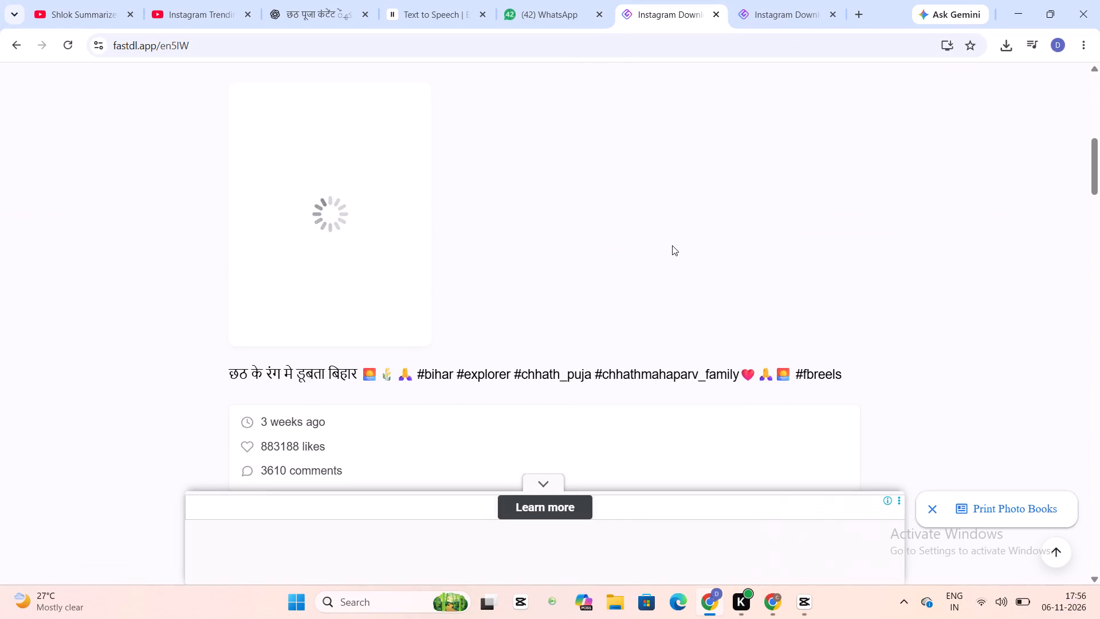
pyautogui.scroll(-1, 605, 323)
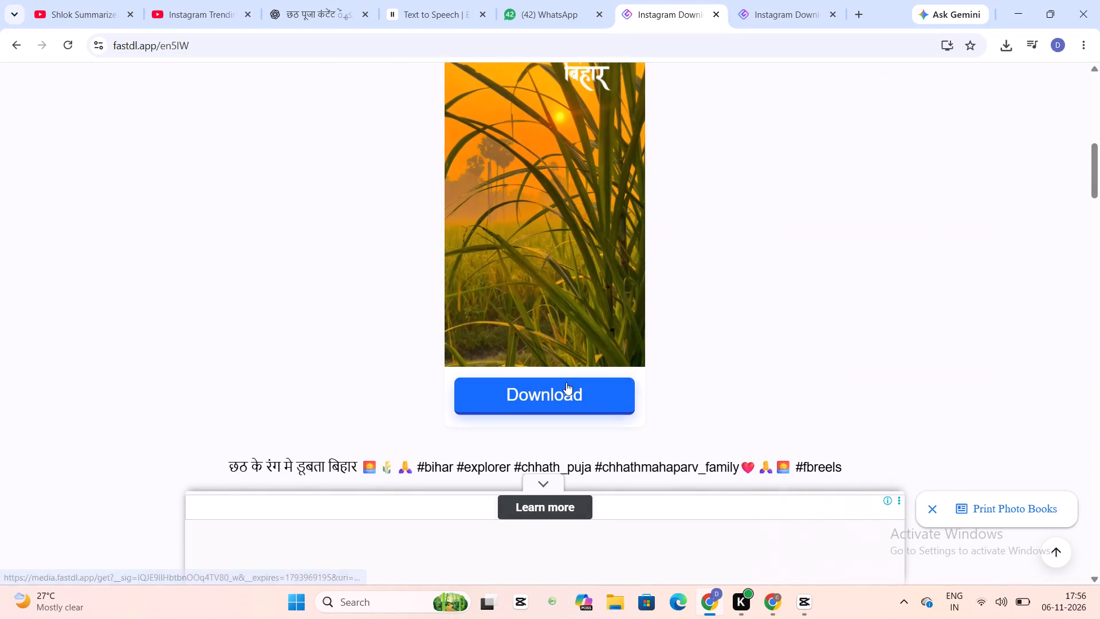
pyautogui.click(566, 382)
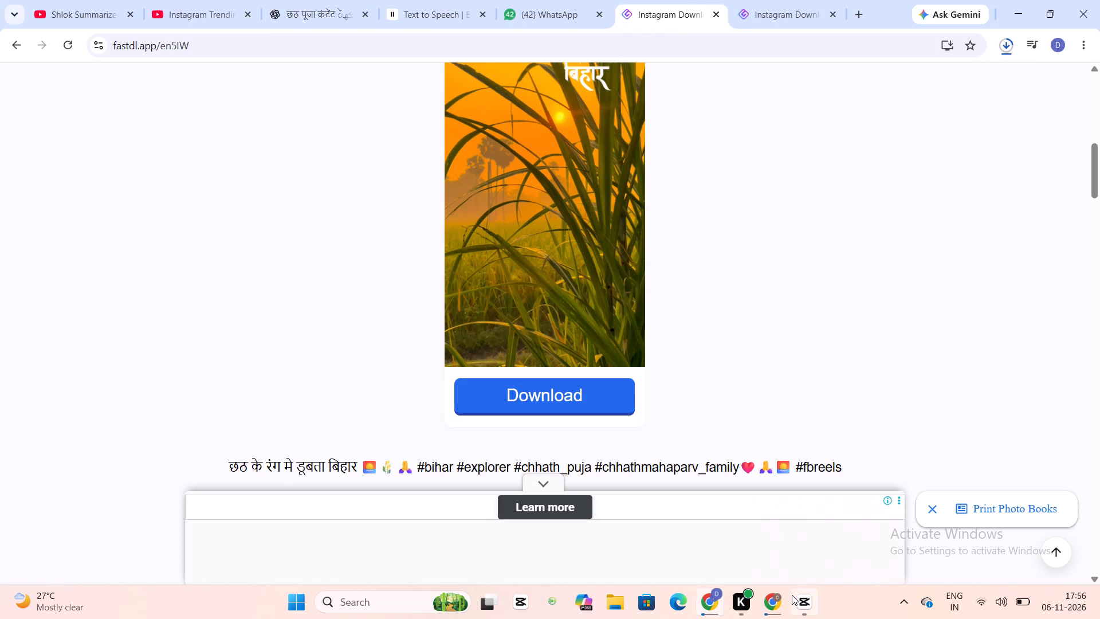
# Switch to CapCut and import the छठ के रंग मे डूबता बिहार clip from Downloads into the project media.
pyautogui.click(796, 600)
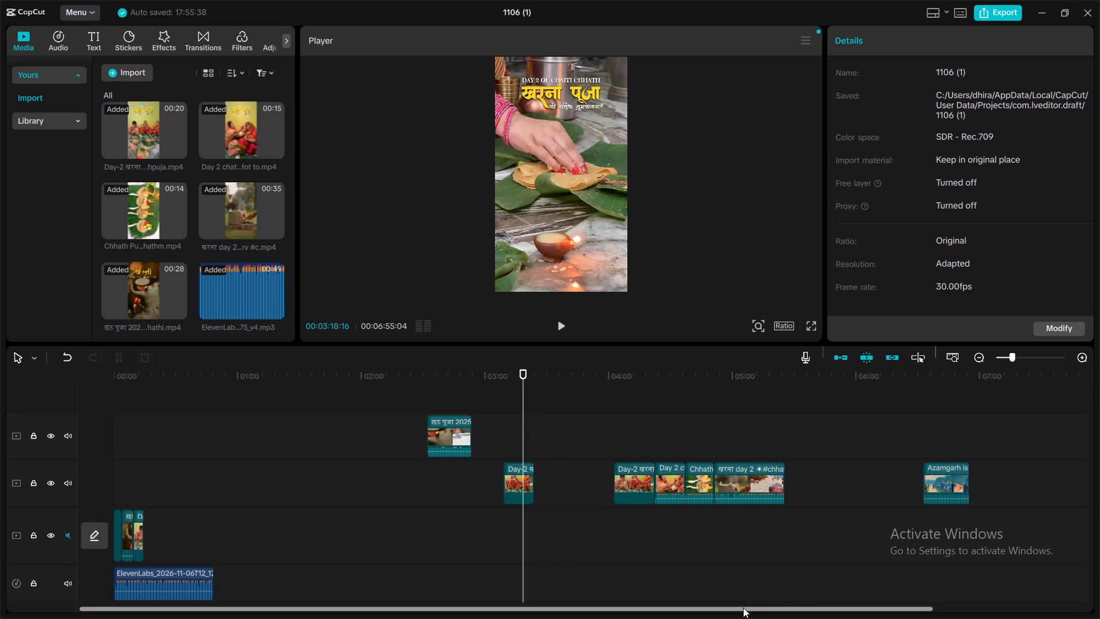
pyautogui.click(137, 76)
pyautogui.click(218, 112)
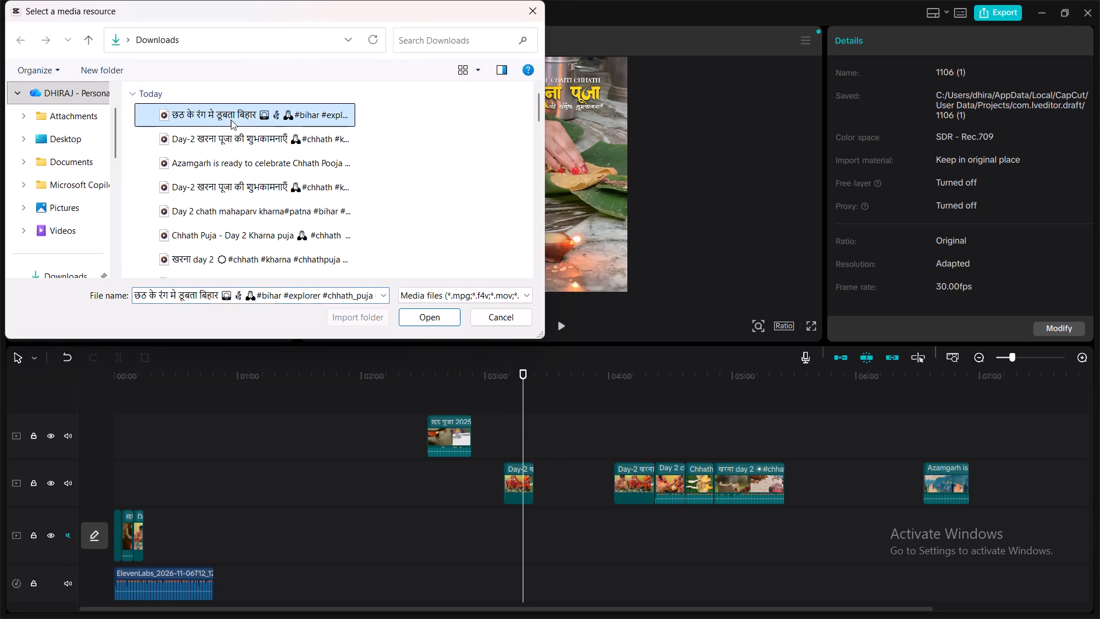
pyautogui.click(419, 316)
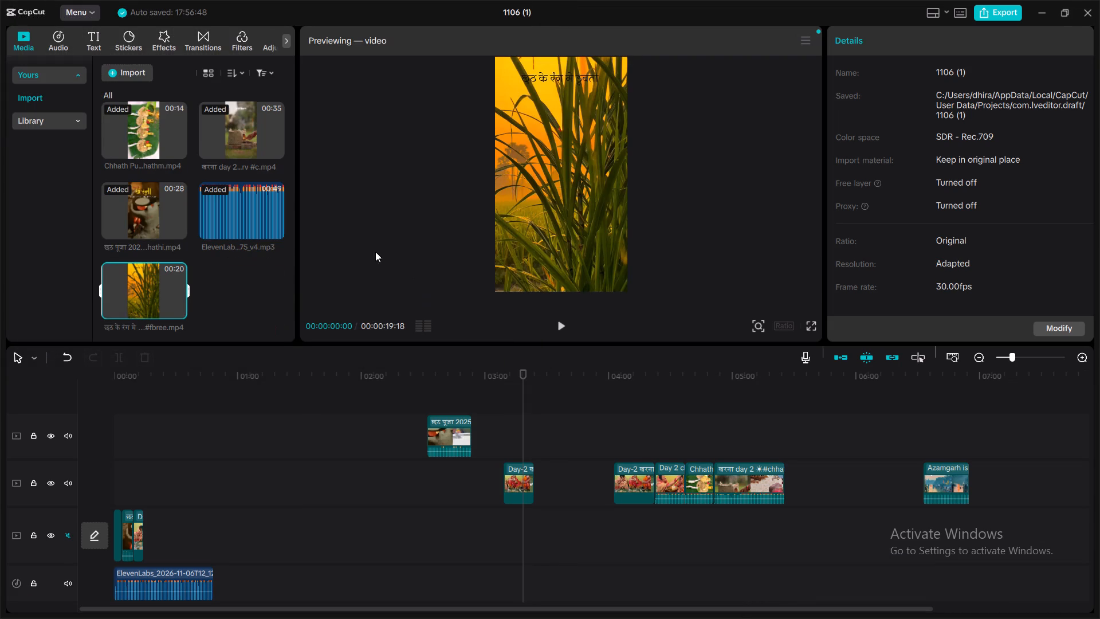
# Add the imported 20-second छठ के रंग मे sunset clip to the main track, directly after the Day-2 खरना piece.
pyautogui.moveTo(154, 280); pyautogui.dragTo(268, 526)
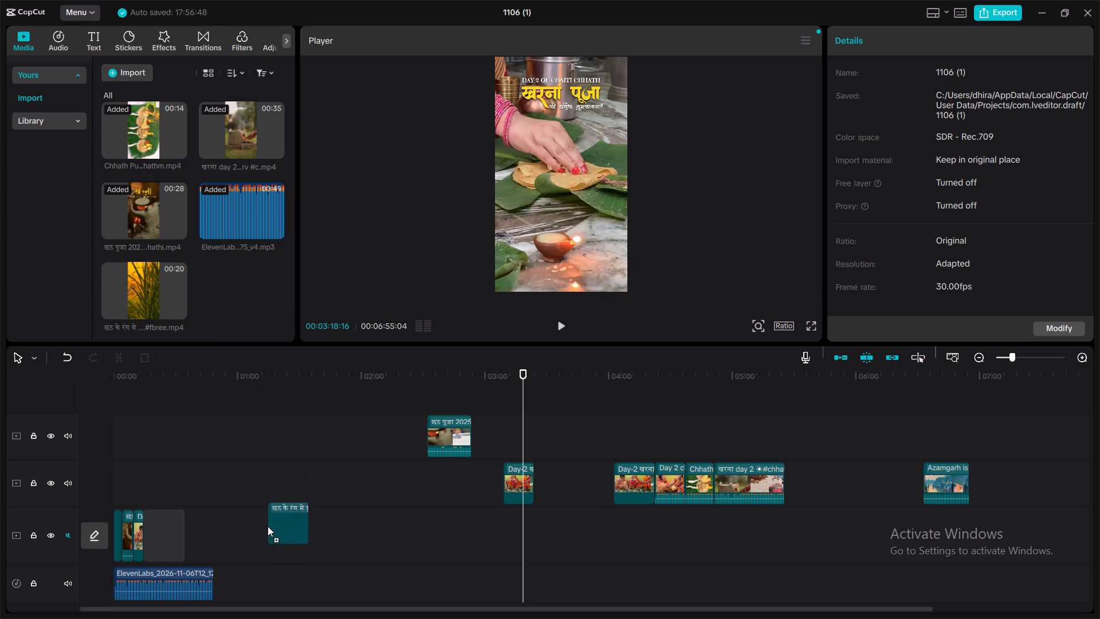
pyautogui.moveTo(268, 526); pyautogui.dragTo(266, 528)
# Preview the छठ के रंग मे clip against the voice-over from 00:00:14:18 and park it on the top track around 01:00.
pyautogui.click(143, 467)
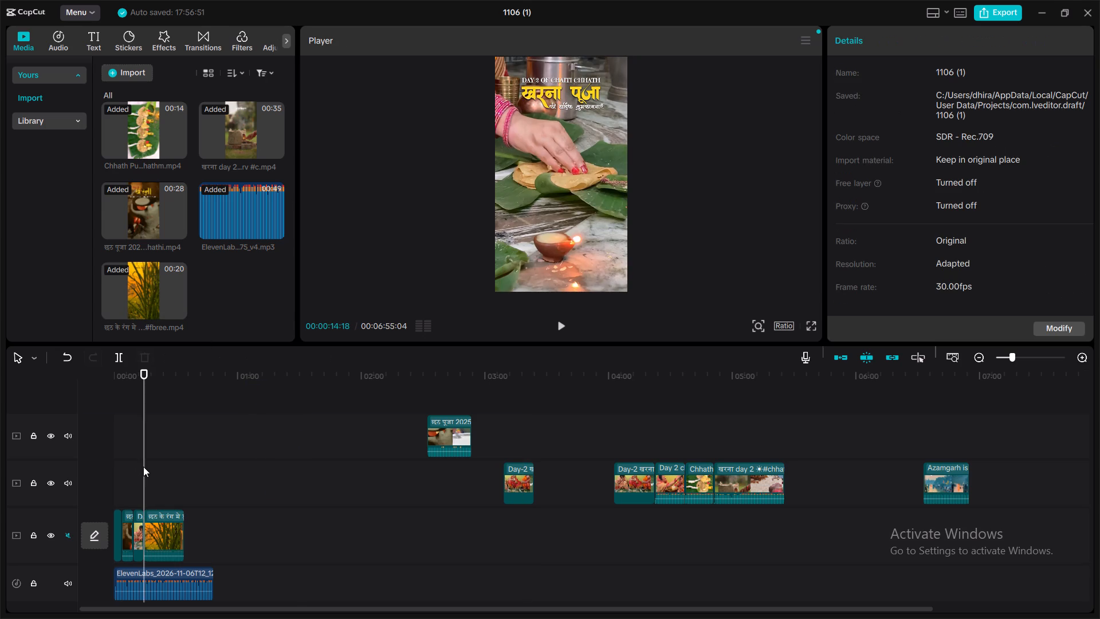
pyautogui.click(557, 326)
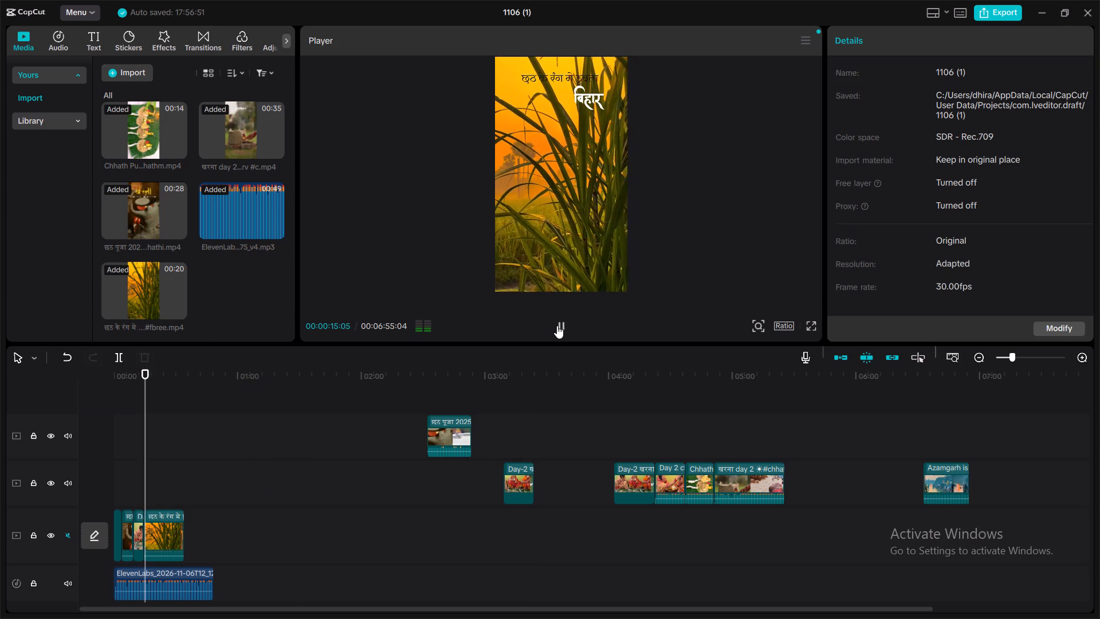
pyautogui.click(557, 326)
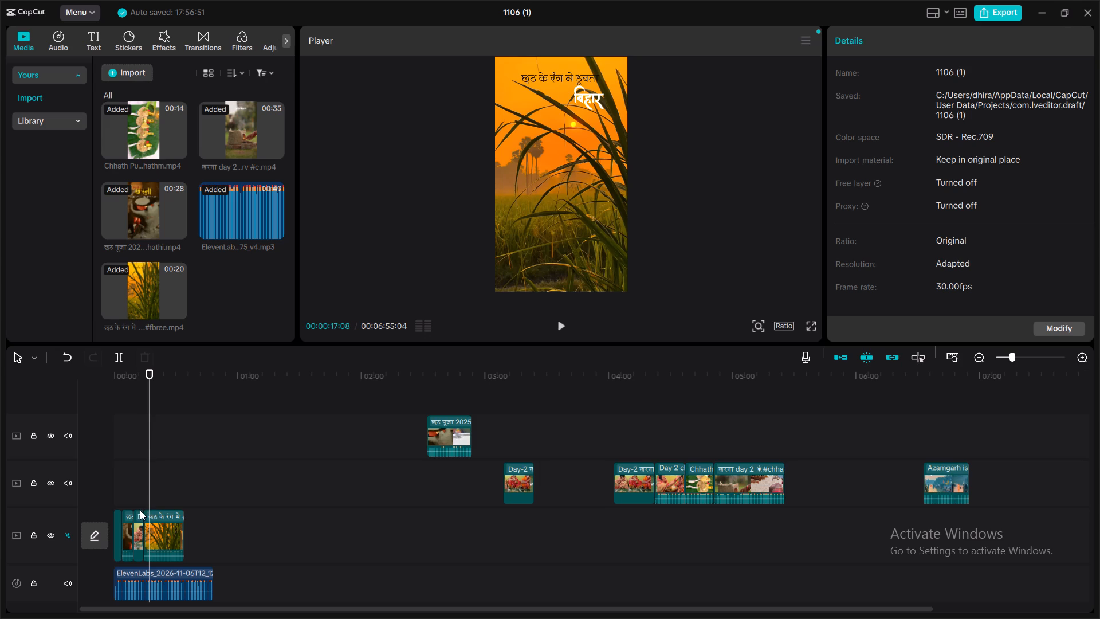
pyautogui.click(149, 478)
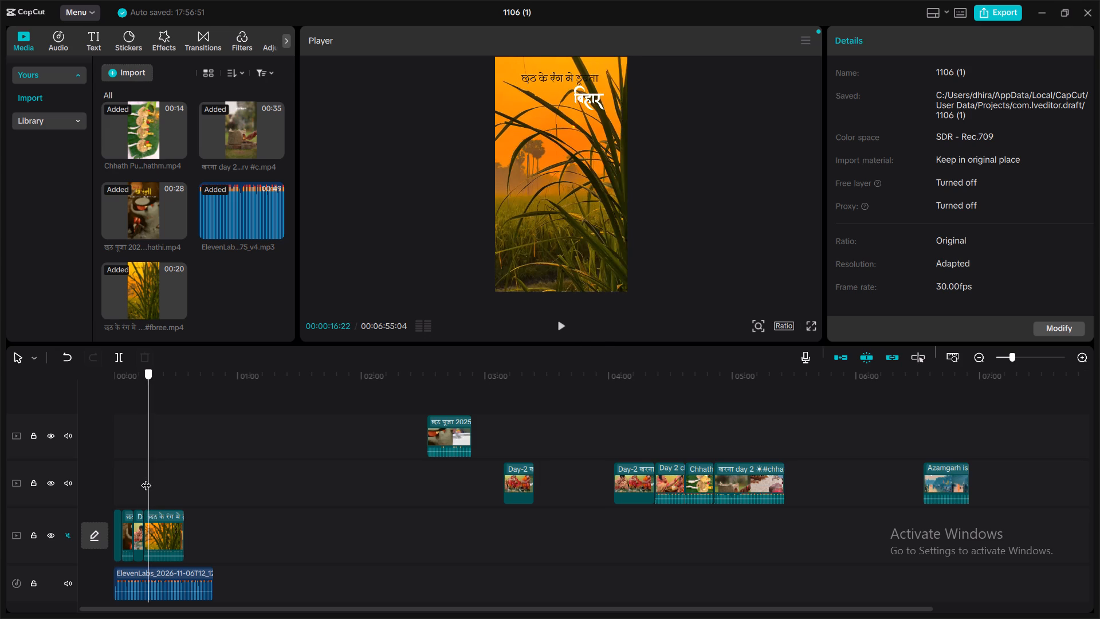
pyautogui.moveTo(160, 512); pyautogui.dragTo(255, 453)
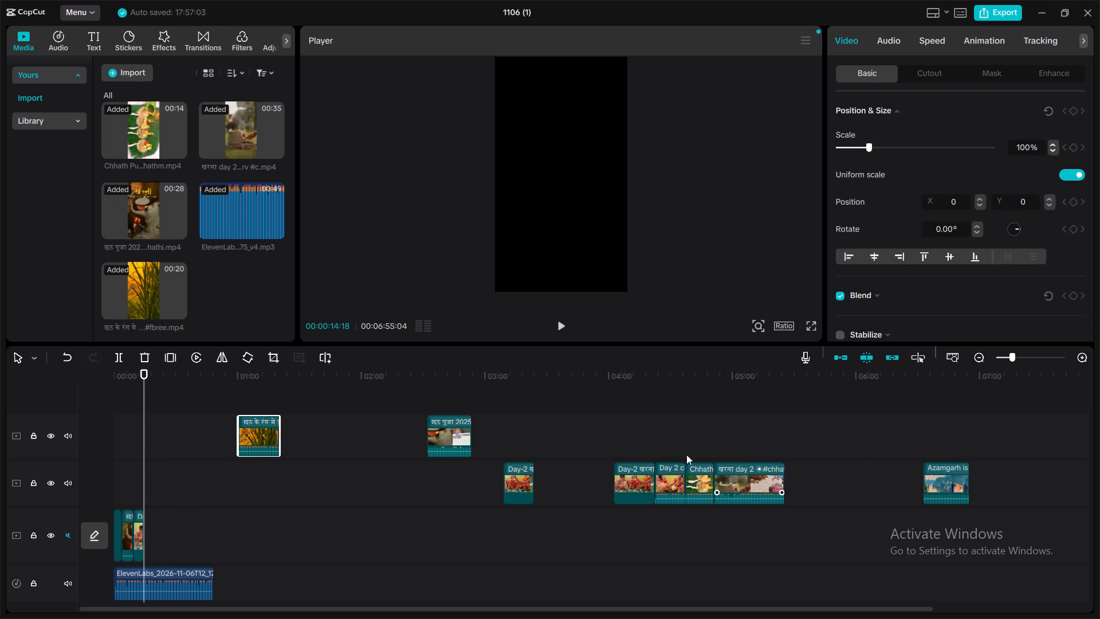
# Skim the parked clips and move the Day-2 खरना remainder back to the end of the main track.
pyautogui.click(525, 437)
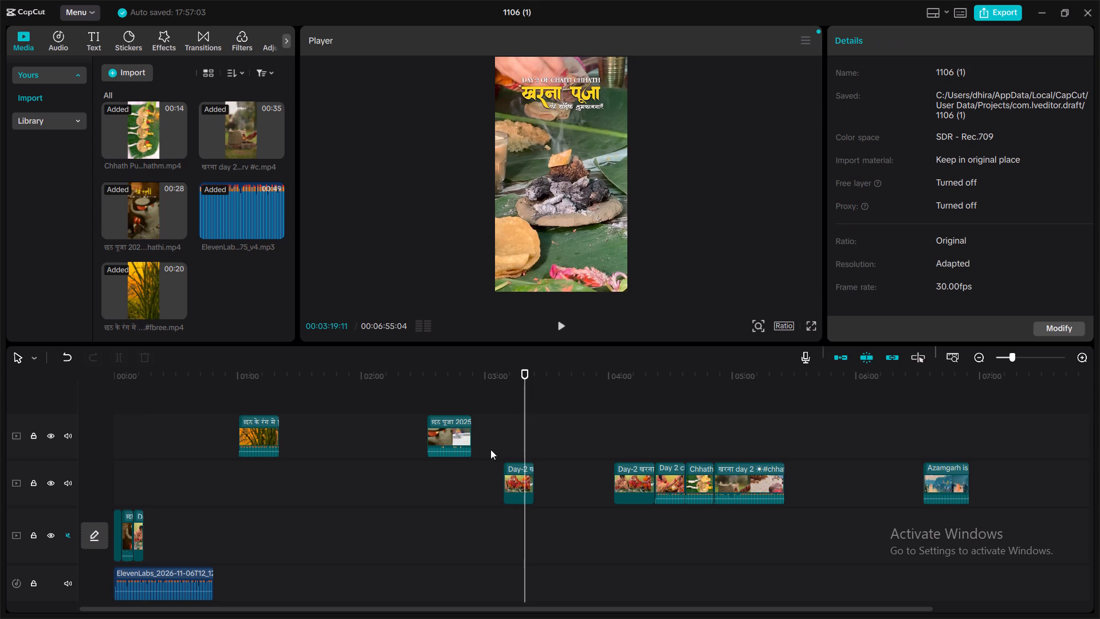
pyautogui.click(448, 391)
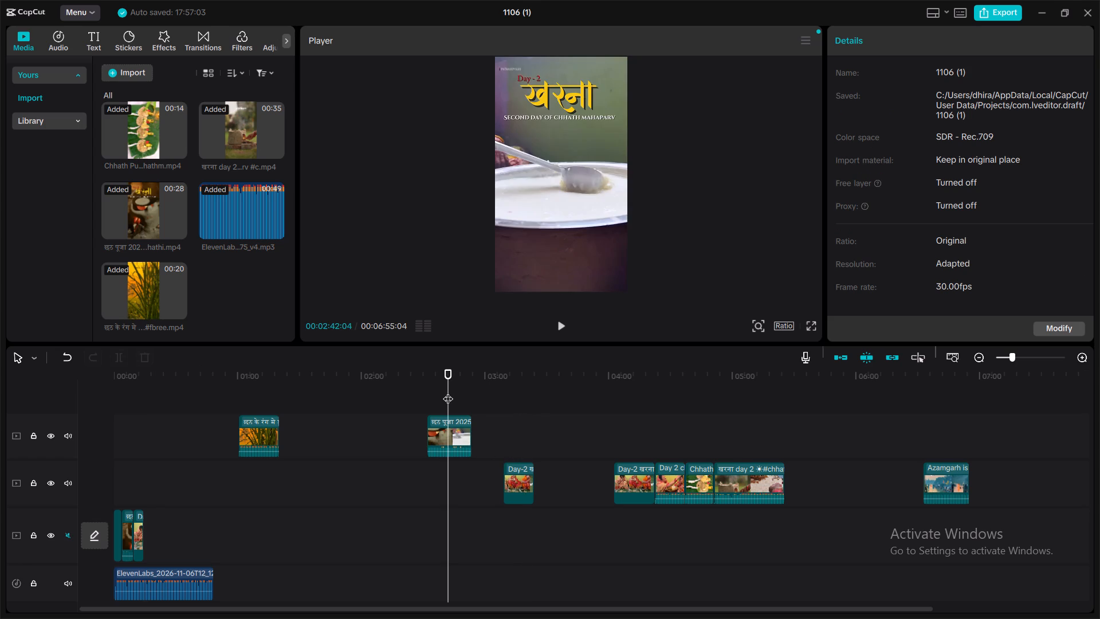
pyautogui.moveTo(448, 391); pyautogui.dragTo(467, 397)
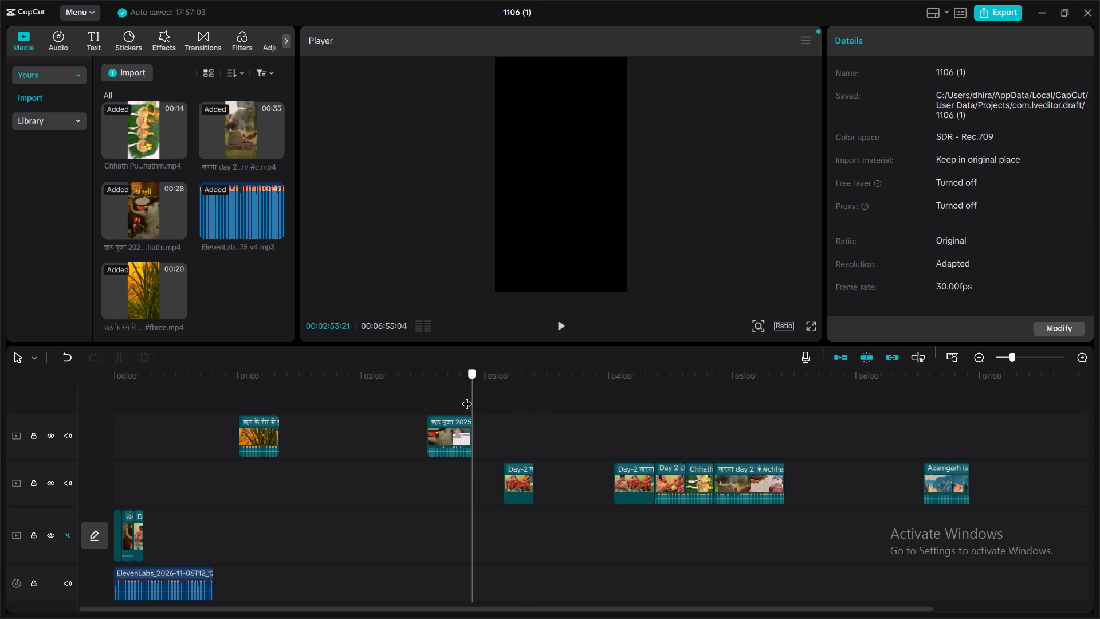
pyautogui.moveTo(467, 397); pyautogui.dragTo(227, 420)
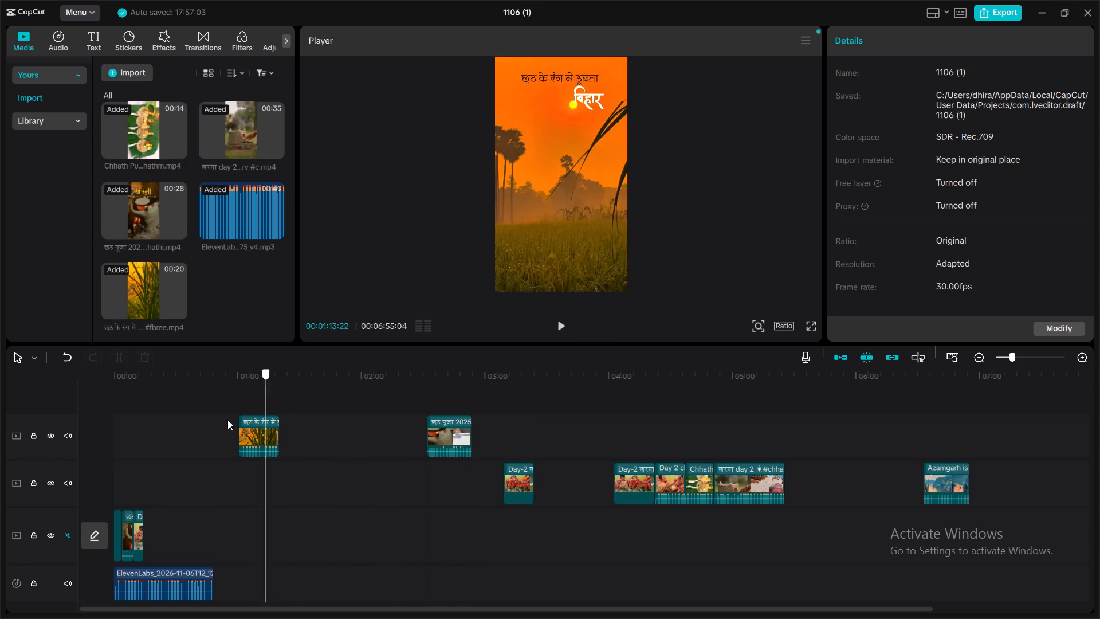
pyautogui.moveTo(227, 420); pyautogui.dragTo(430, 429)
pyautogui.moveTo(518, 469); pyautogui.dragTo(518, 516)
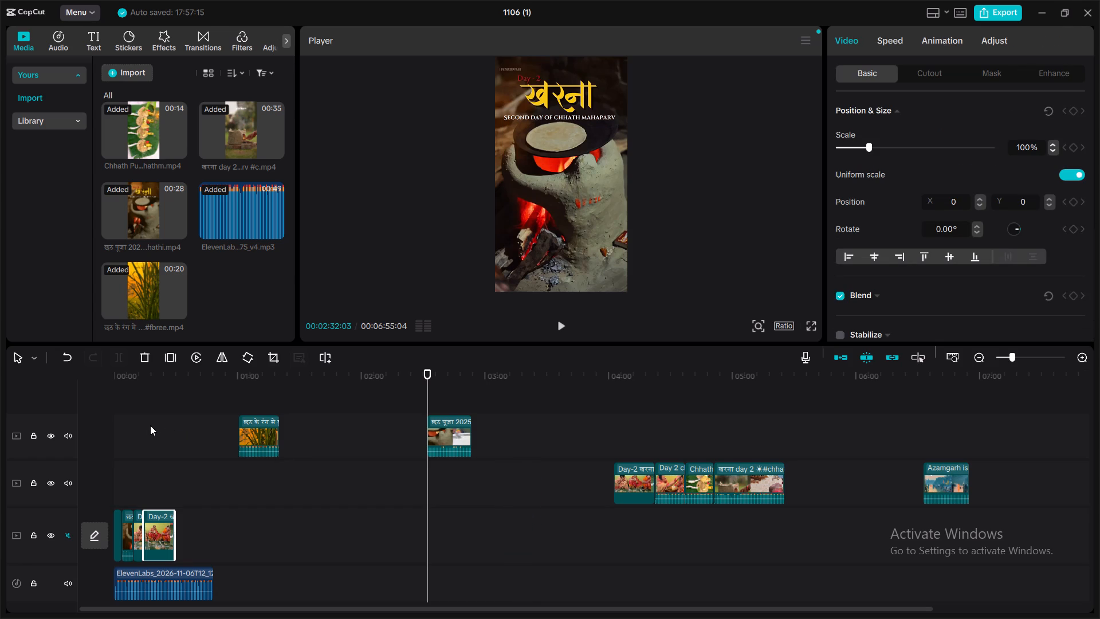
# Play the Day-2 खरना remainder against the voice-over from 00:00:14:18 and trim away roughly the first half of it.
pyautogui.click(150, 425)
pyautogui.moveTo(150, 425); pyautogui.dragTo(142, 428)
pyautogui.click(566, 330)
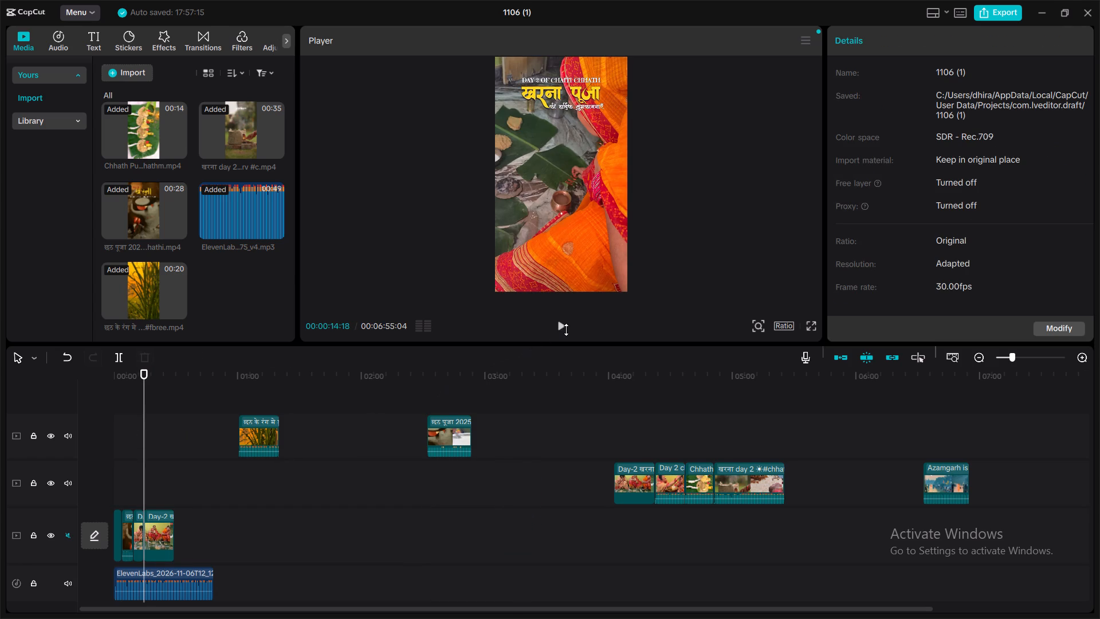
pyautogui.click(566, 330)
pyautogui.click(566, 330)
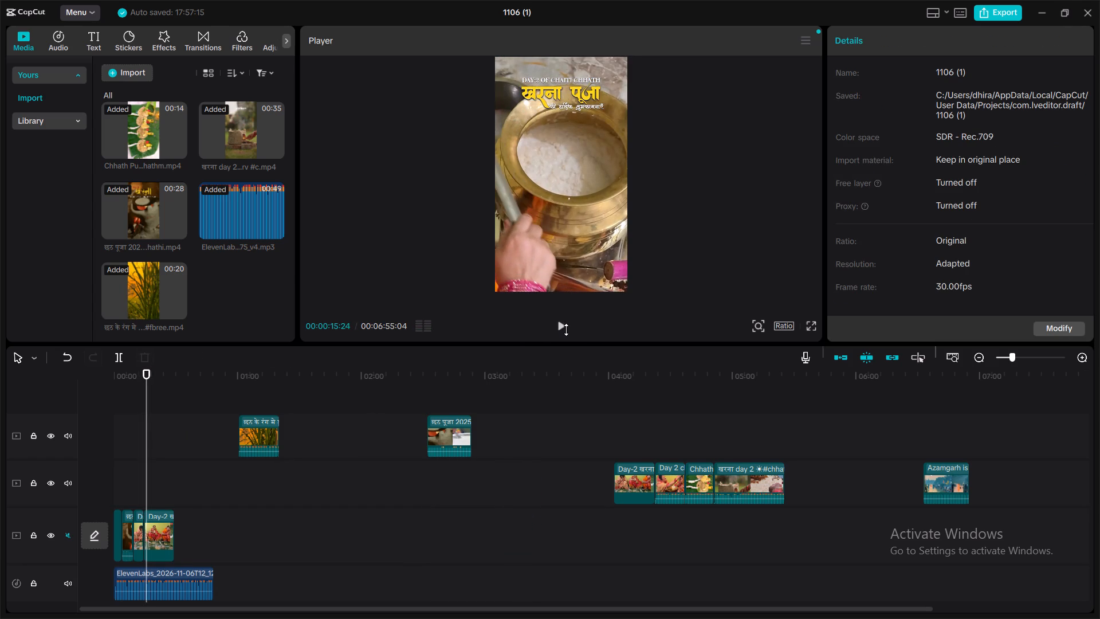
pyautogui.click(566, 330)
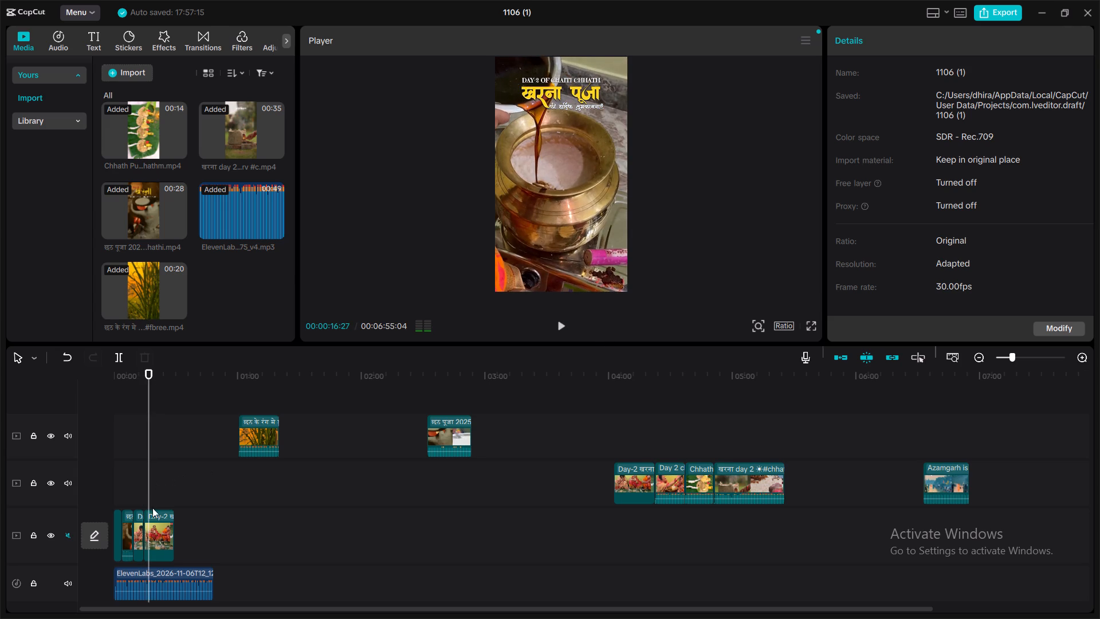
pyautogui.click(158, 511)
pyautogui.moveTo(146, 522); pyautogui.dragTo(160, 530)
# Replay the trimmed Day-2 खरना piece against the voice-over and trim its end to 00:00:15:26.
pyautogui.click(141, 487)
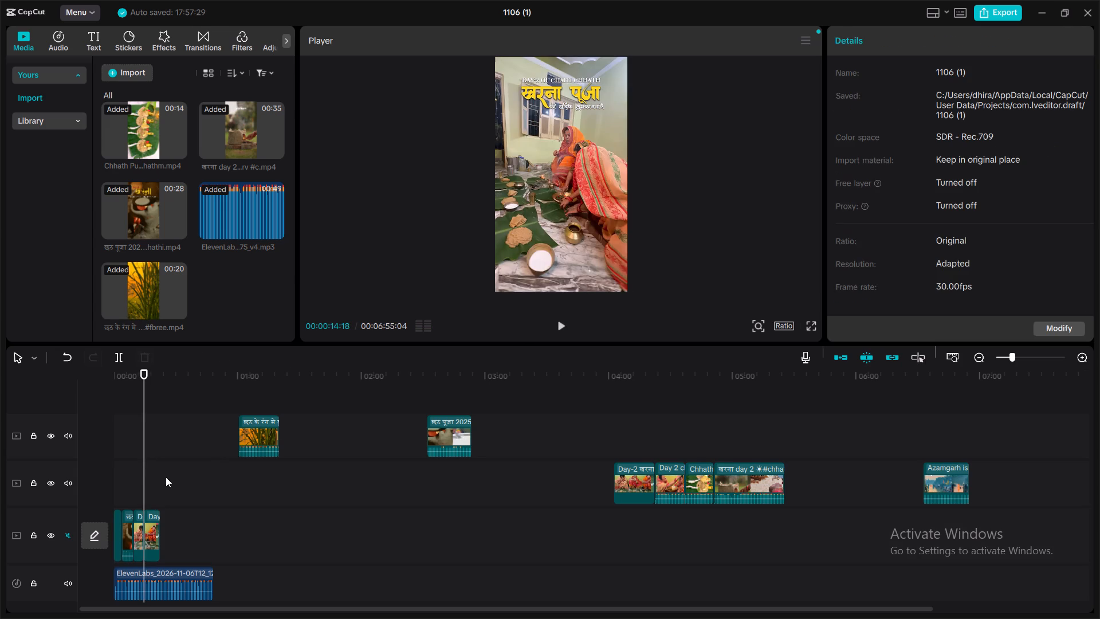
pyautogui.click(560, 322)
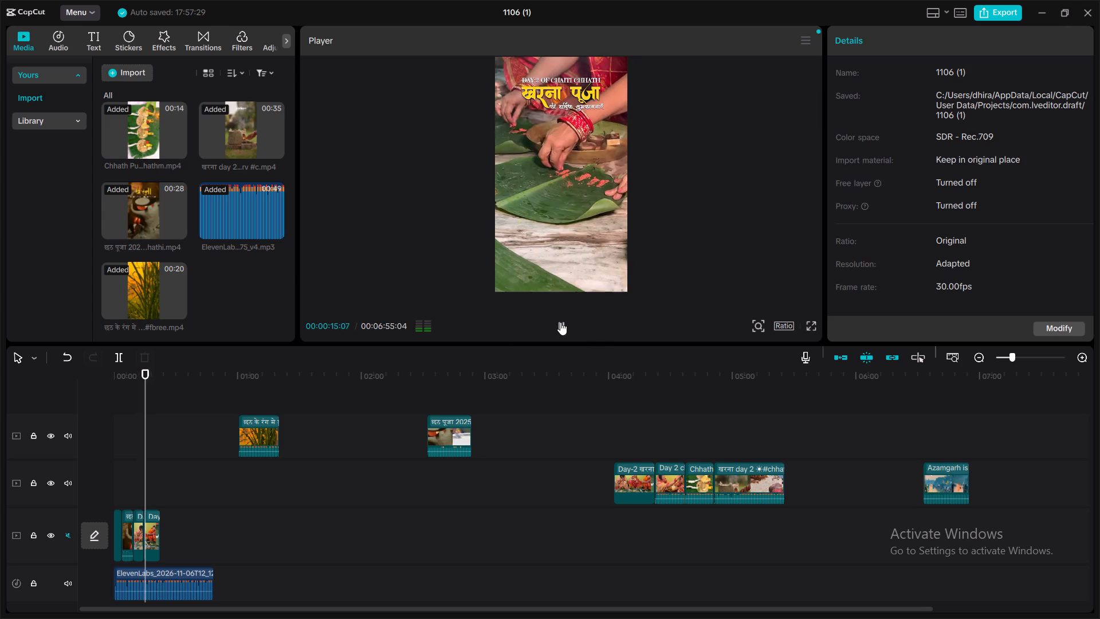
pyautogui.click(560, 322)
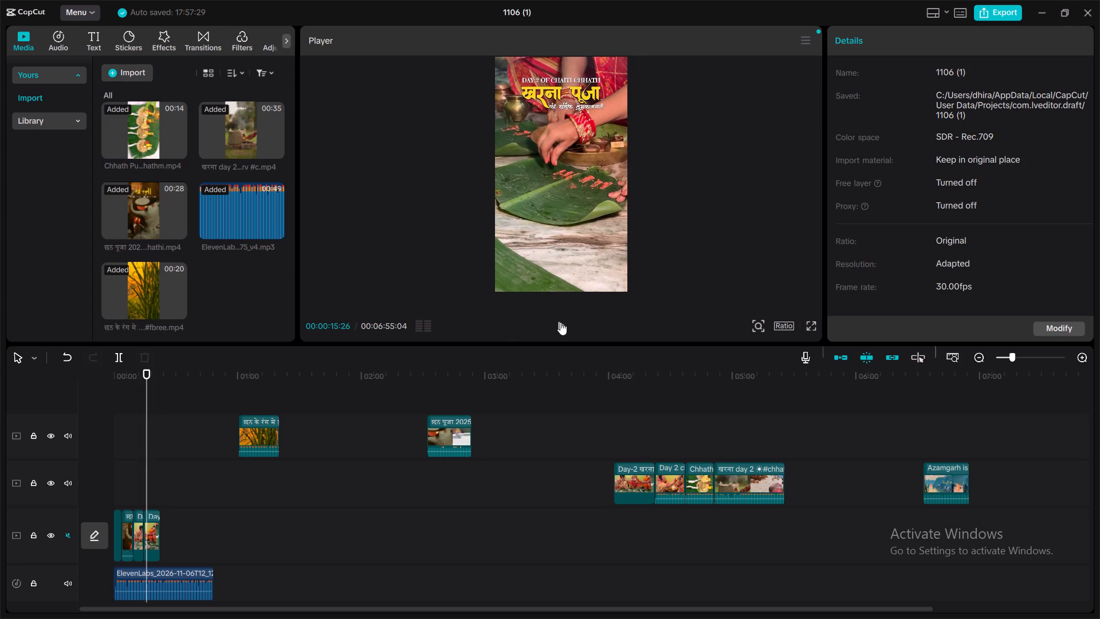
pyautogui.click(153, 518)
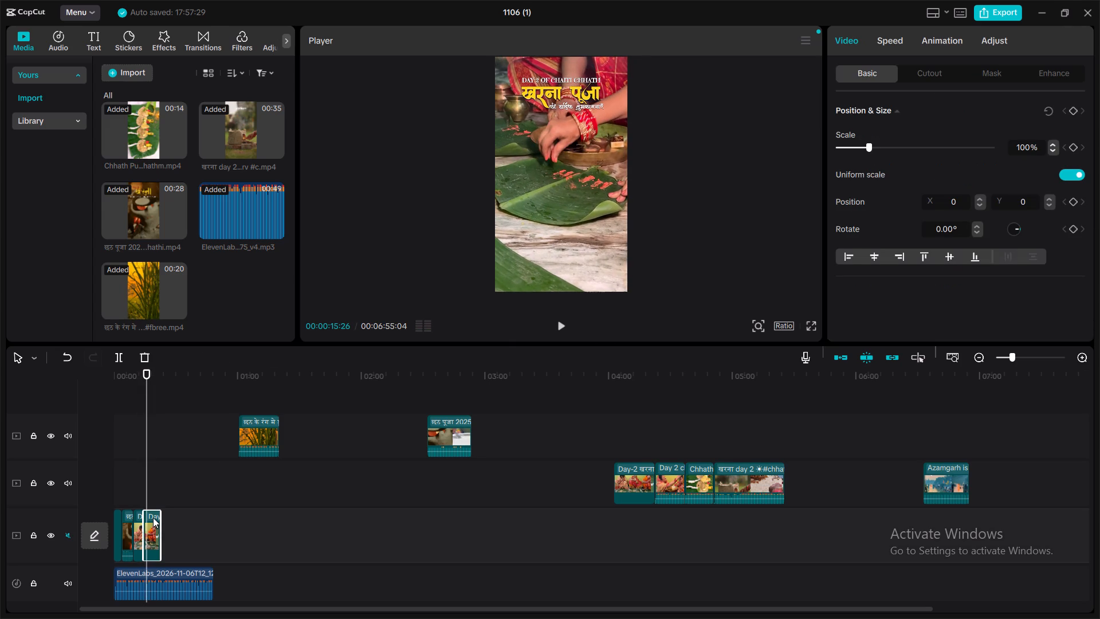
pyautogui.moveTo(161, 533); pyautogui.dragTo(146, 535)
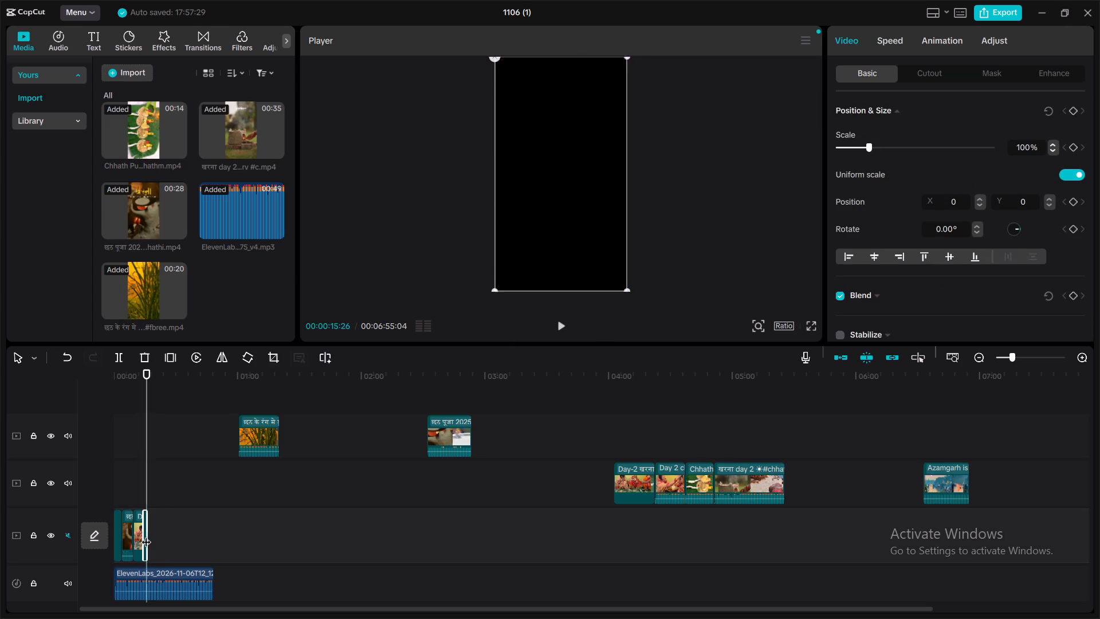
# Move the parked छठ के रंग मे clip onto the main track, directly after the shortened Day-2 खरना piece.
pyautogui.moveTo(260, 419); pyautogui.dragTo(247, 514)
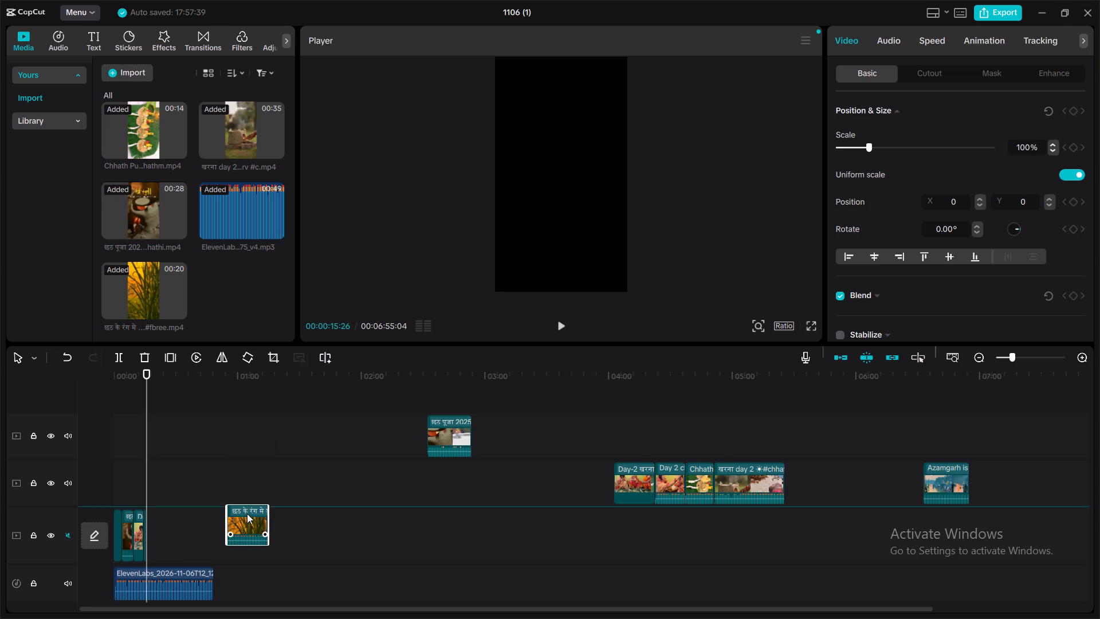
pyautogui.moveTo(247, 514); pyautogui.dragTo(245, 516)
# Play the छठ के रंग मे clip repeatedly against the voice-over and trim its end to 00:00:20:16.
pyautogui.click(561, 326)
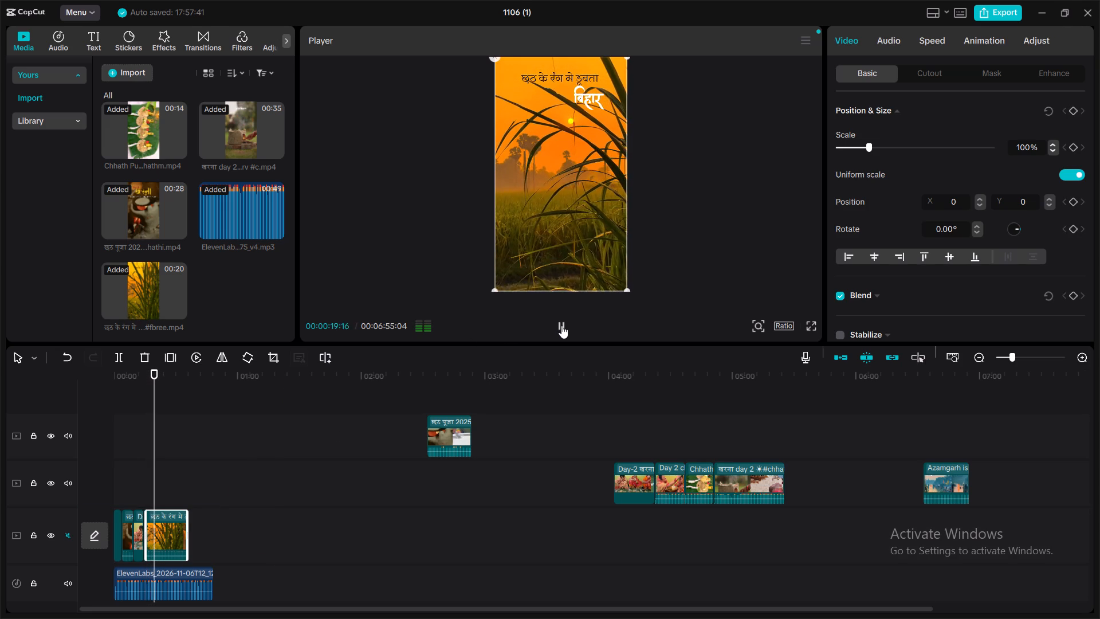
pyautogui.click(561, 326)
pyautogui.click(561, 326)
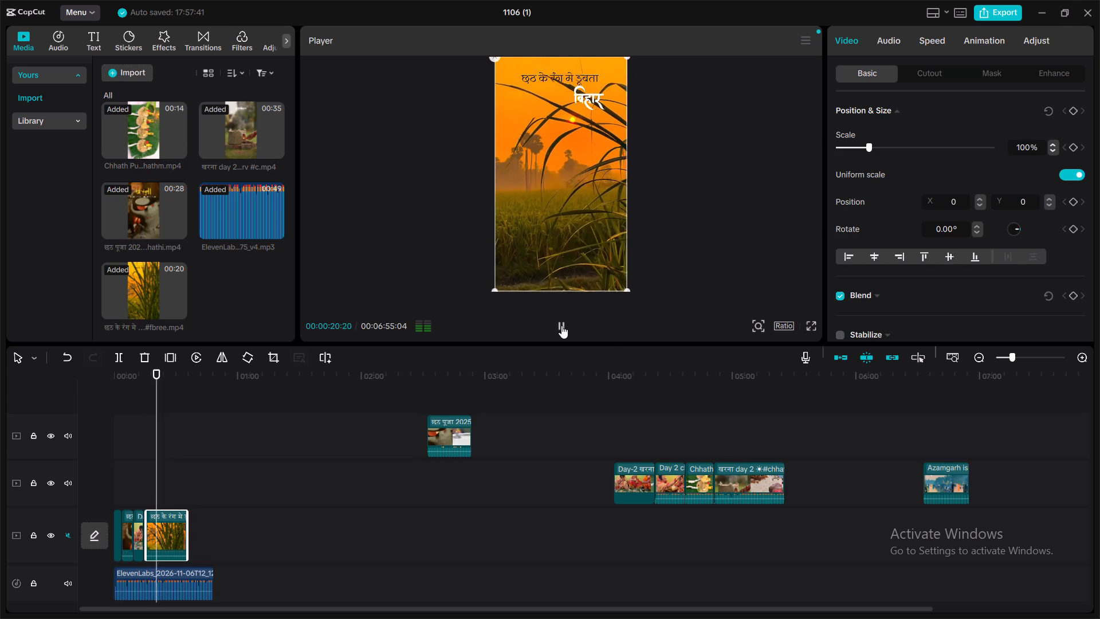
pyautogui.click(561, 326)
pyautogui.click(561, 326)
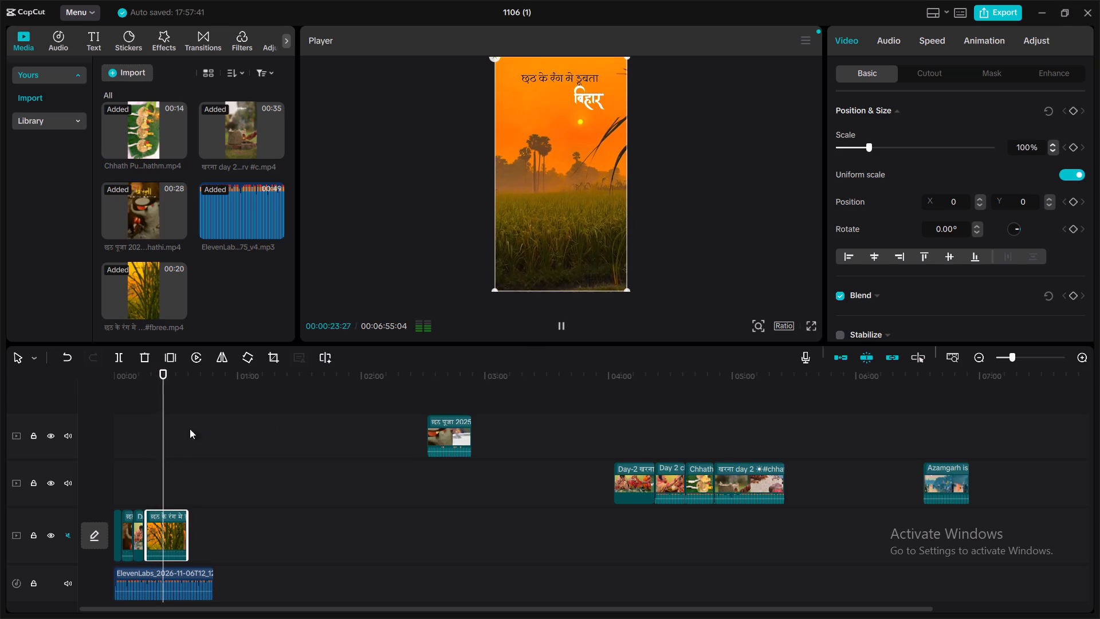
pyautogui.click(151, 430)
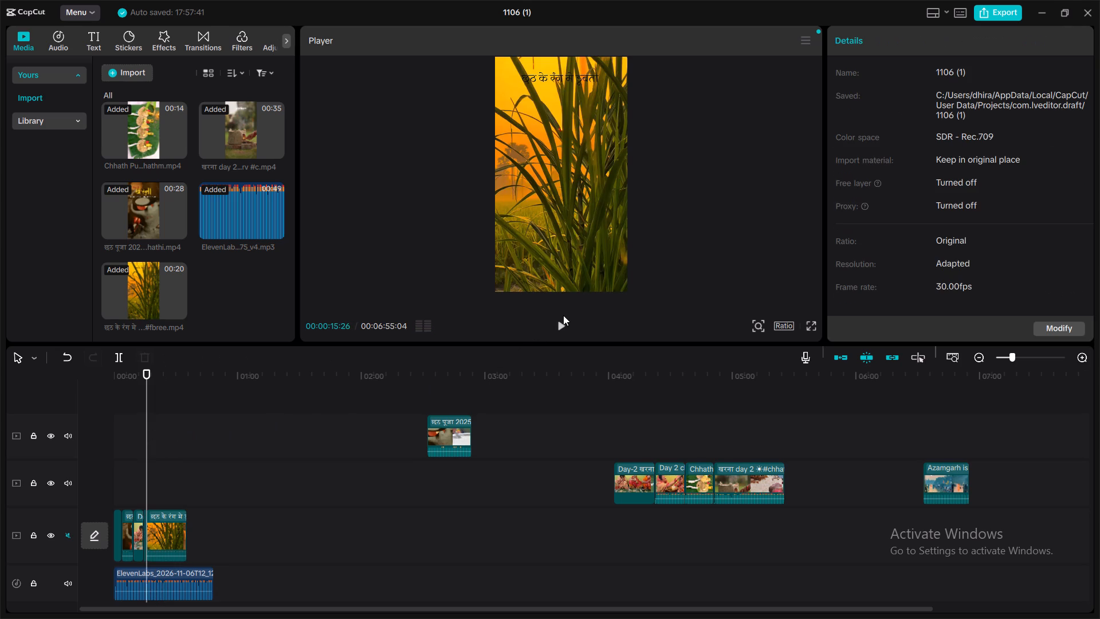
pyautogui.click(559, 319)
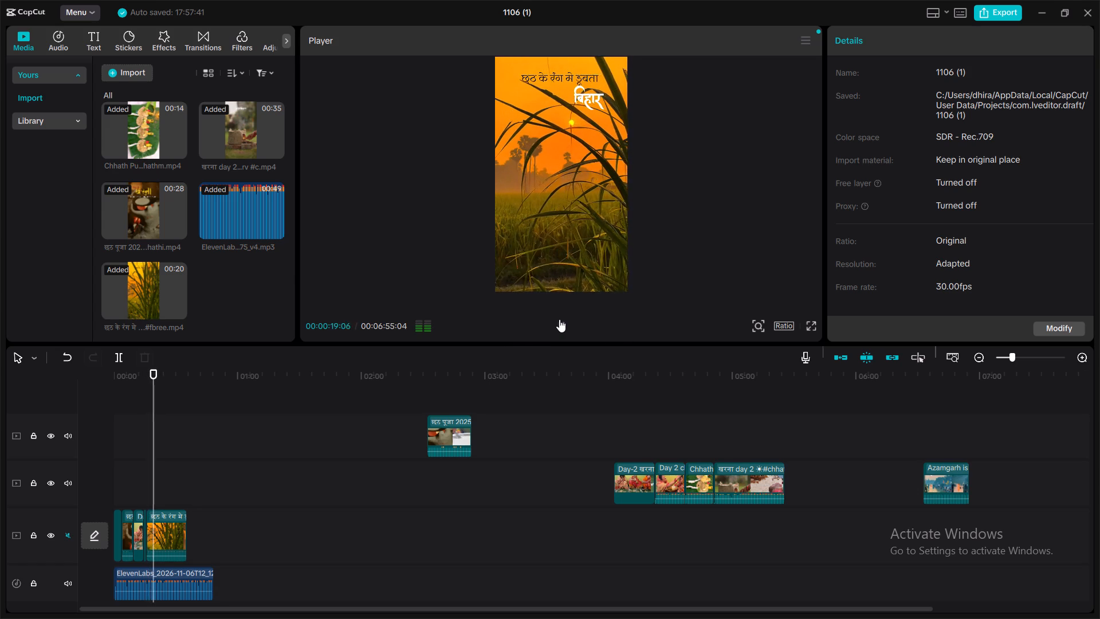
pyautogui.click(559, 319)
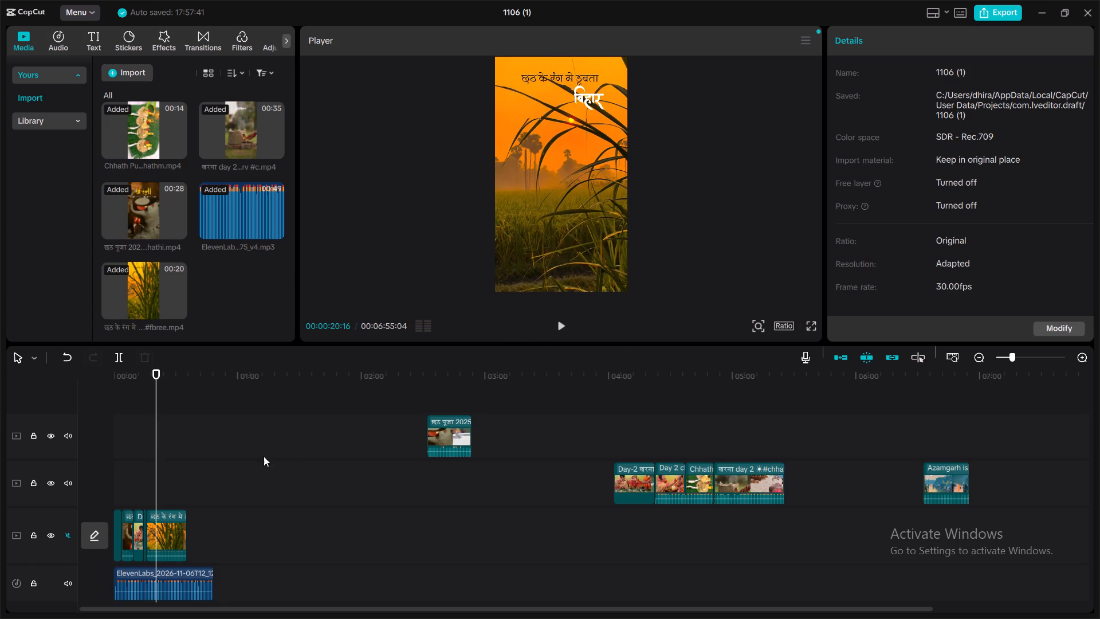
pyautogui.click(171, 523)
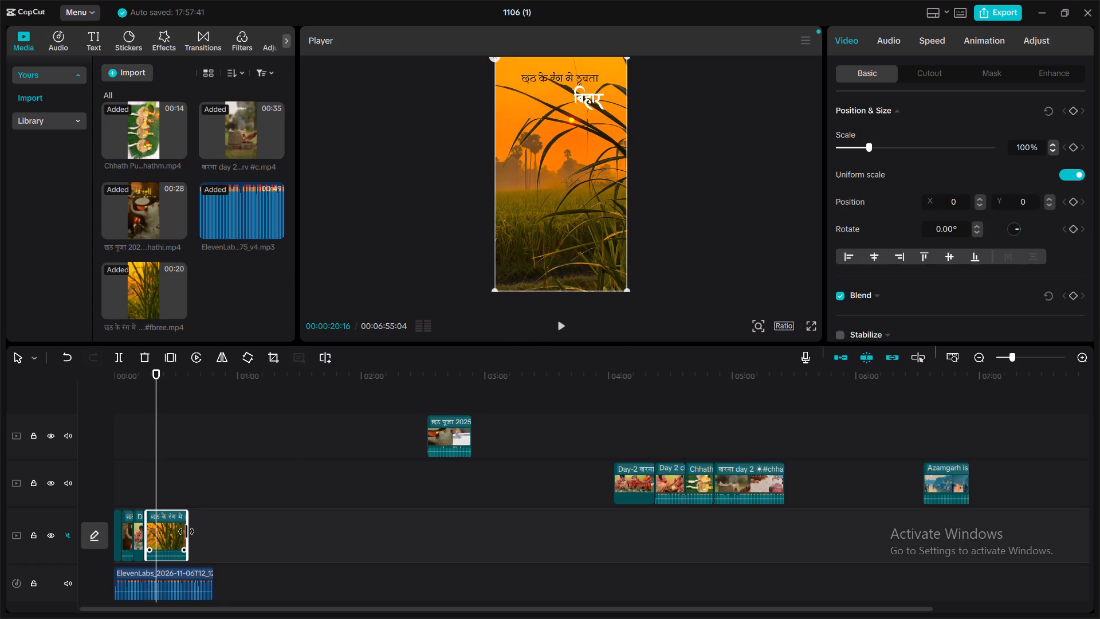
pyautogui.moveTo(186, 531); pyautogui.dragTo(159, 534)
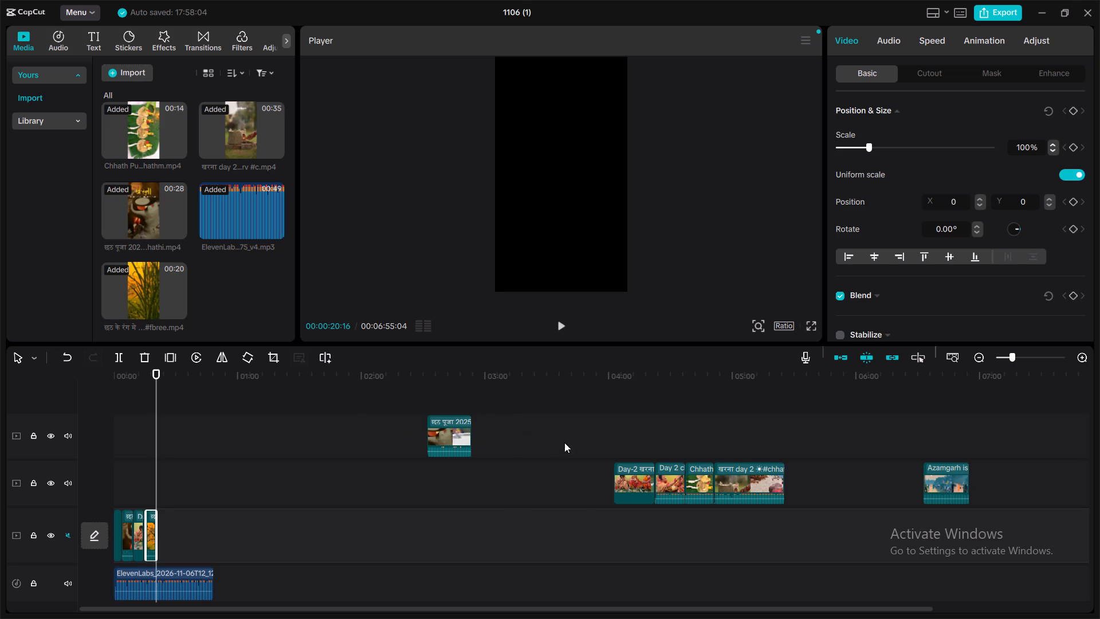
# Listen to the voice-over from 00:00:20:16, skim the parked छठ पूजा 2025 clip and move it onto the main track after छठ के रंग मे.
pyautogui.click(622, 434)
pyautogui.moveTo(622, 434); pyautogui.dragTo(159, 437)
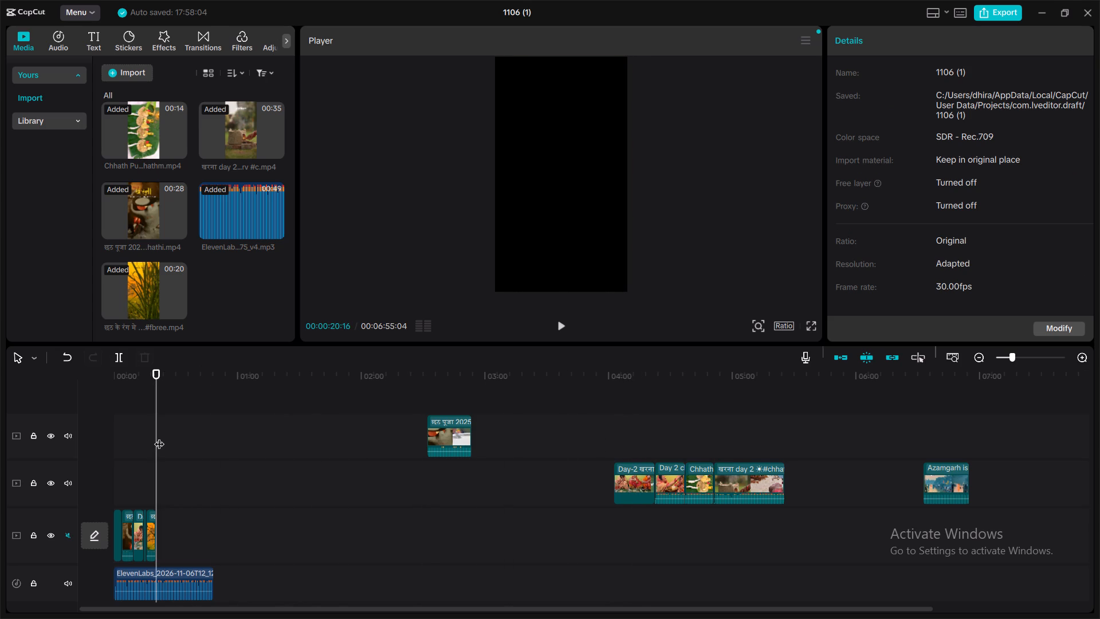
pyautogui.click(560, 319)
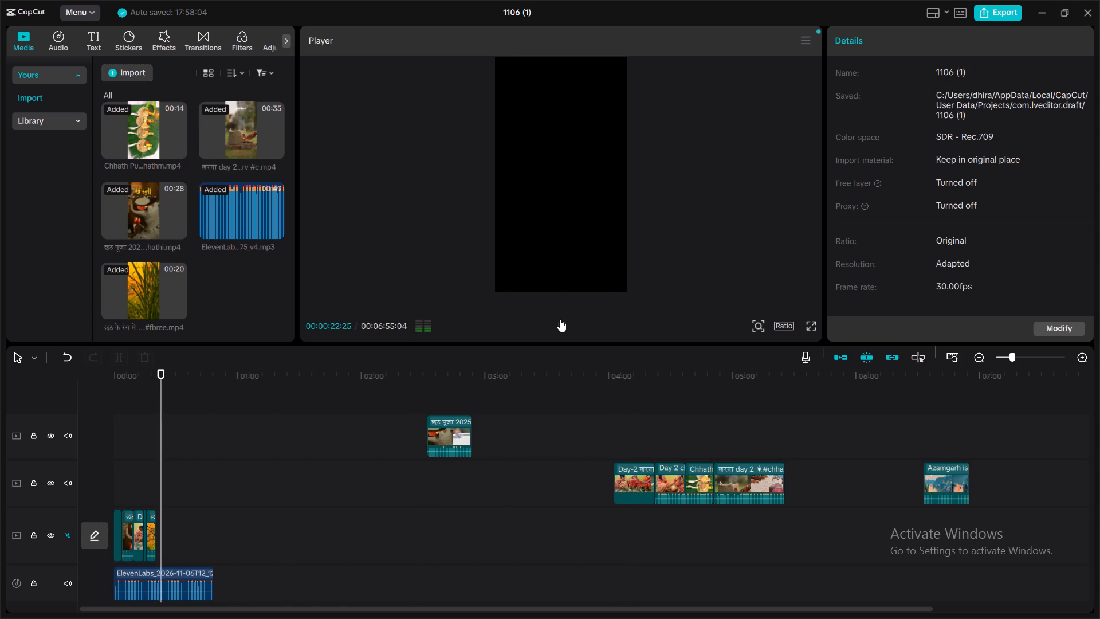
pyautogui.click(560, 319)
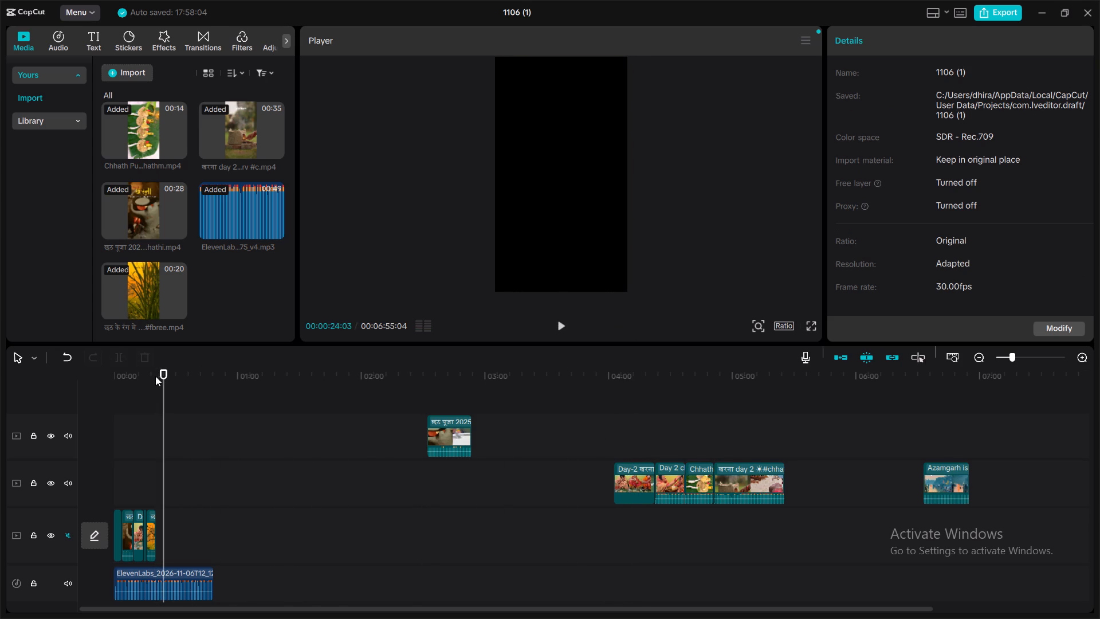
pyautogui.click(162, 376)
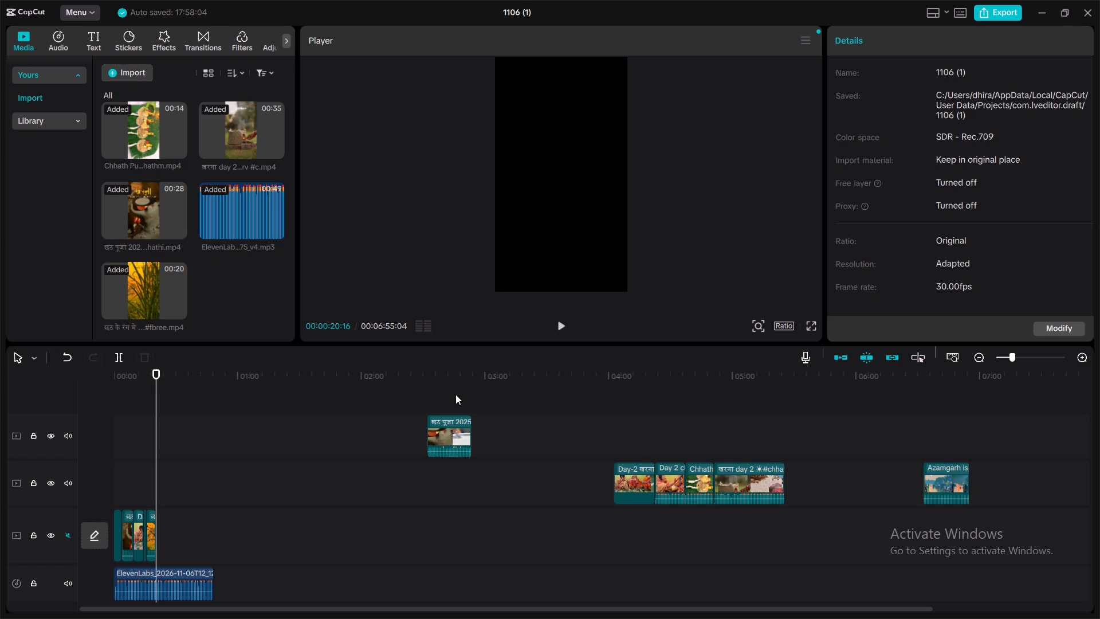
pyautogui.click(451, 391)
pyautogui.moveTo(451, 391); pyautogui.dragTo(425, 397)
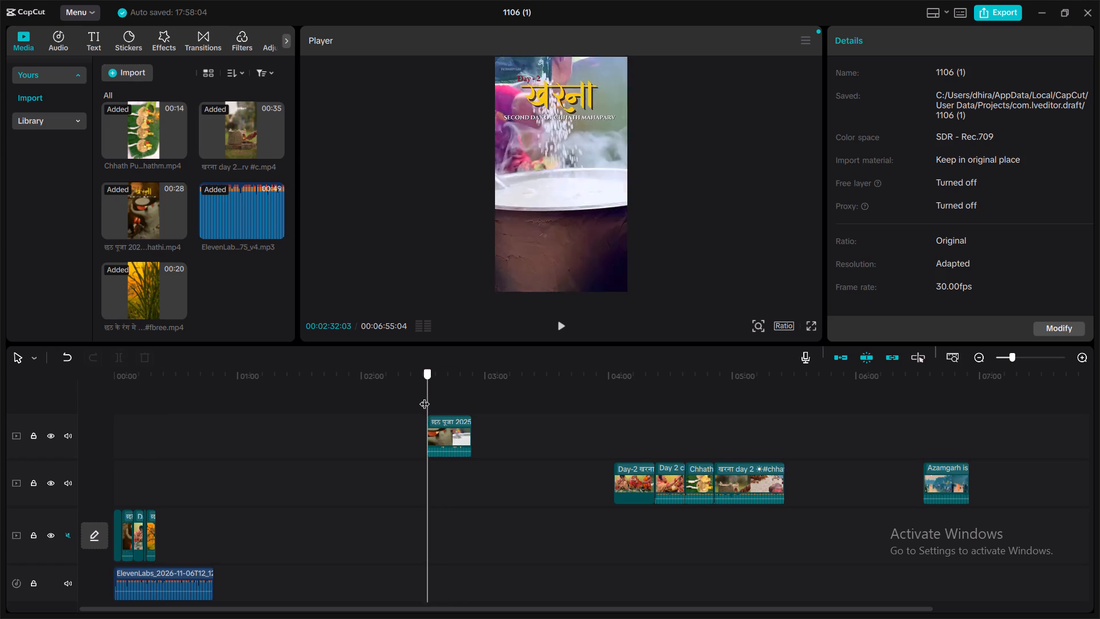
pyautogui.moveTo(425, 397); pyautogui.dragTo(160, 401)
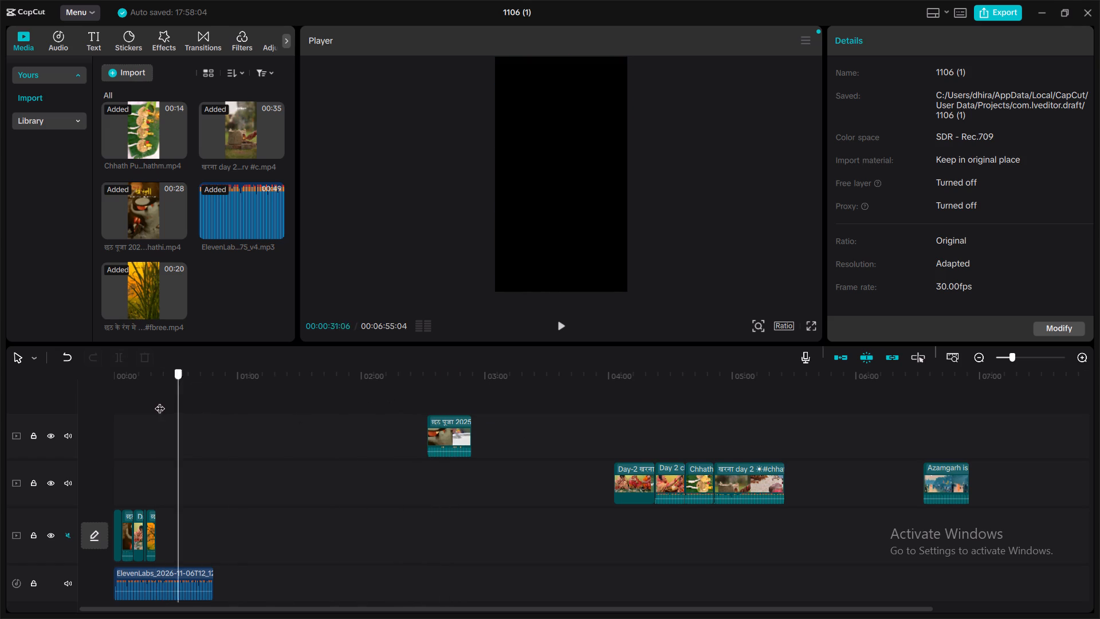
pyautogui.moveTo(160, 401); pyautogui.dragTo(157, 401)
pyautogui.moveTo(448, 422); pyautogui.dragTo(421, 526)
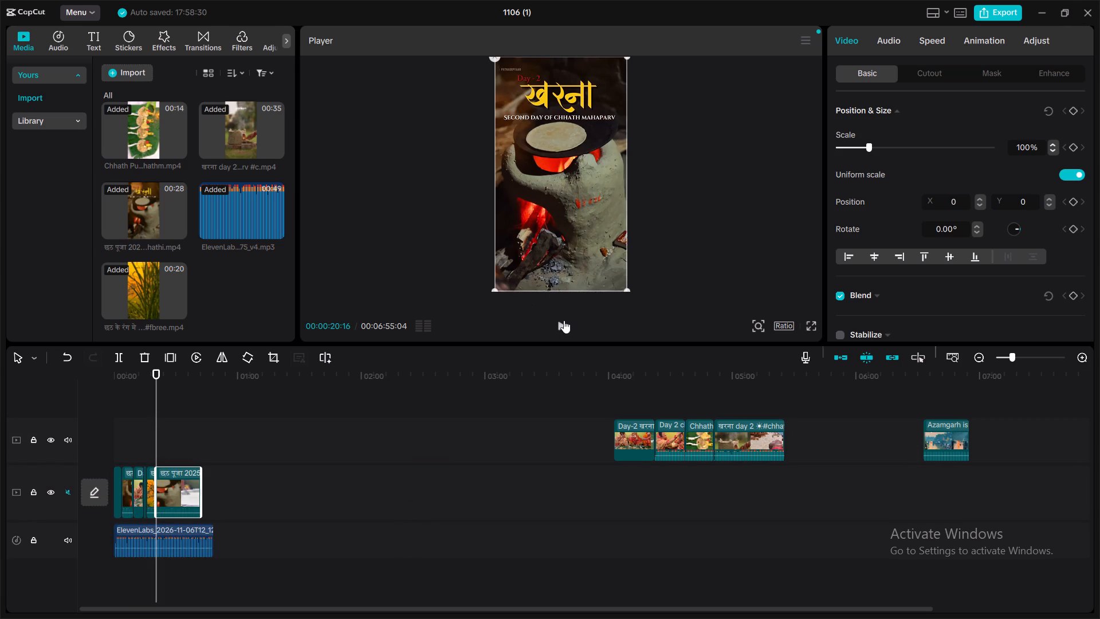
# Play the छठ पूजा 2025 clip repeatedly from 00:00:20:16 against the voice-over and split it at 00:00:23:20.
pyautogui.click(562, 322)
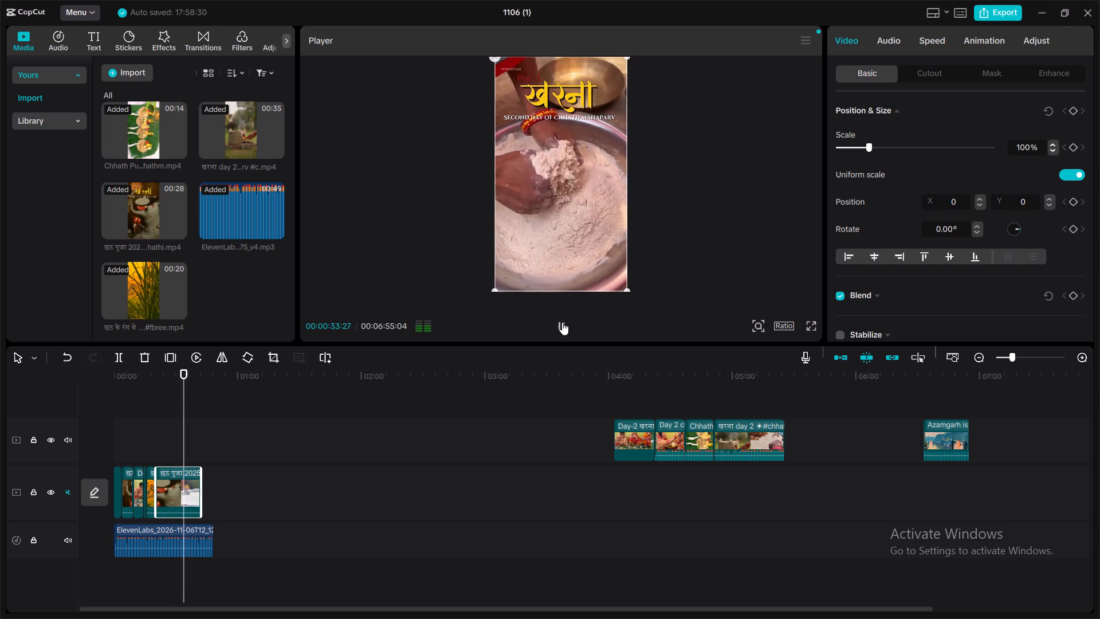
pyautogui.click(562, 322)
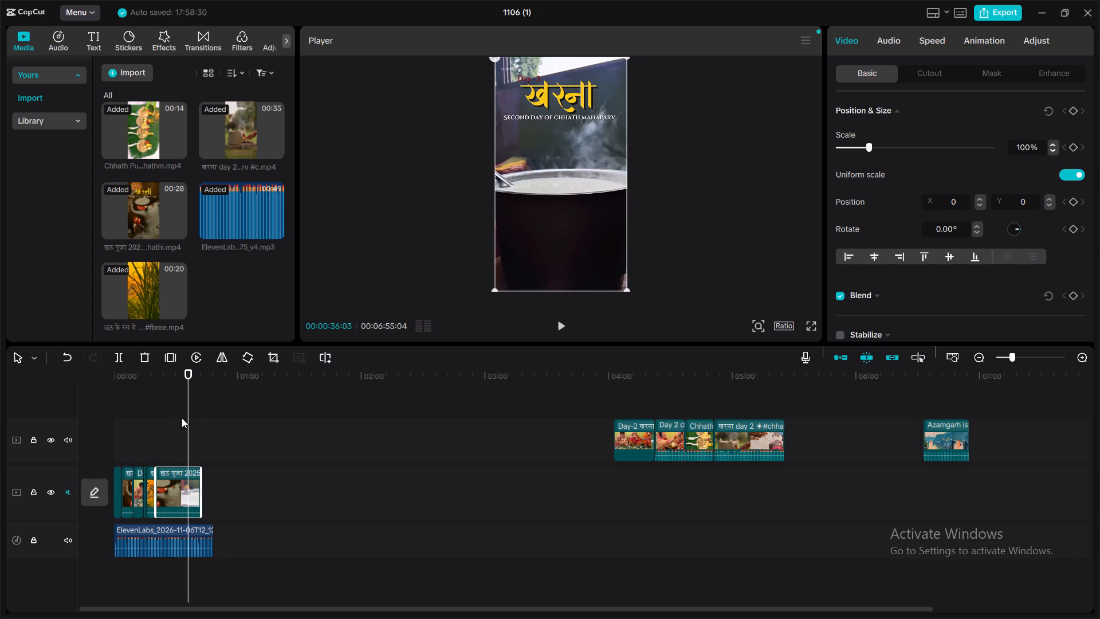
pyautogui.click(156, 419)
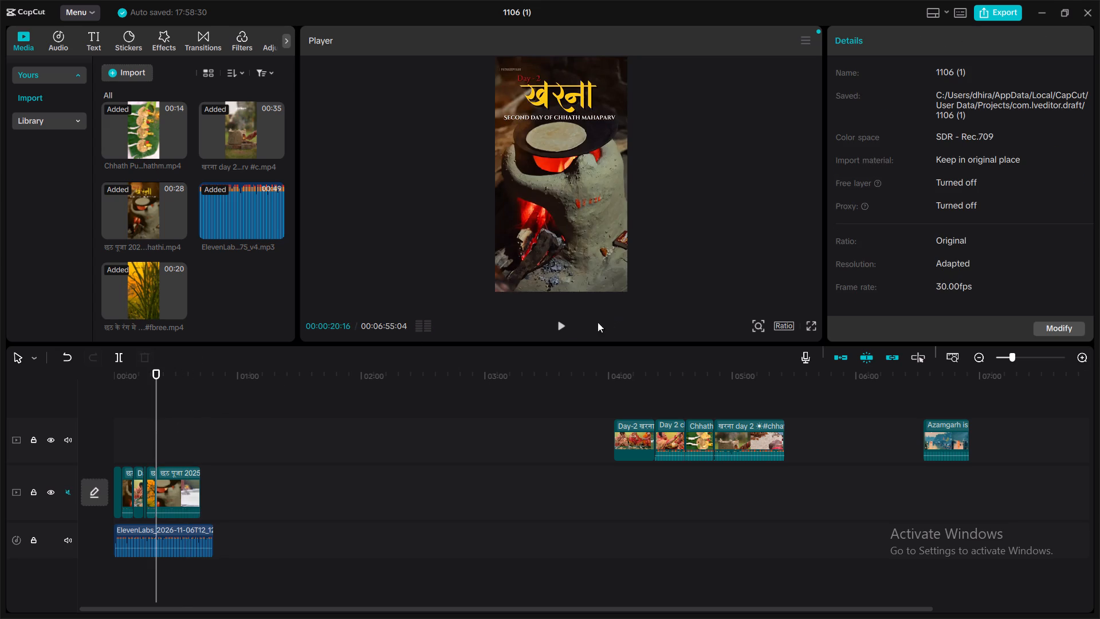
pyautogui.click(564, 325)
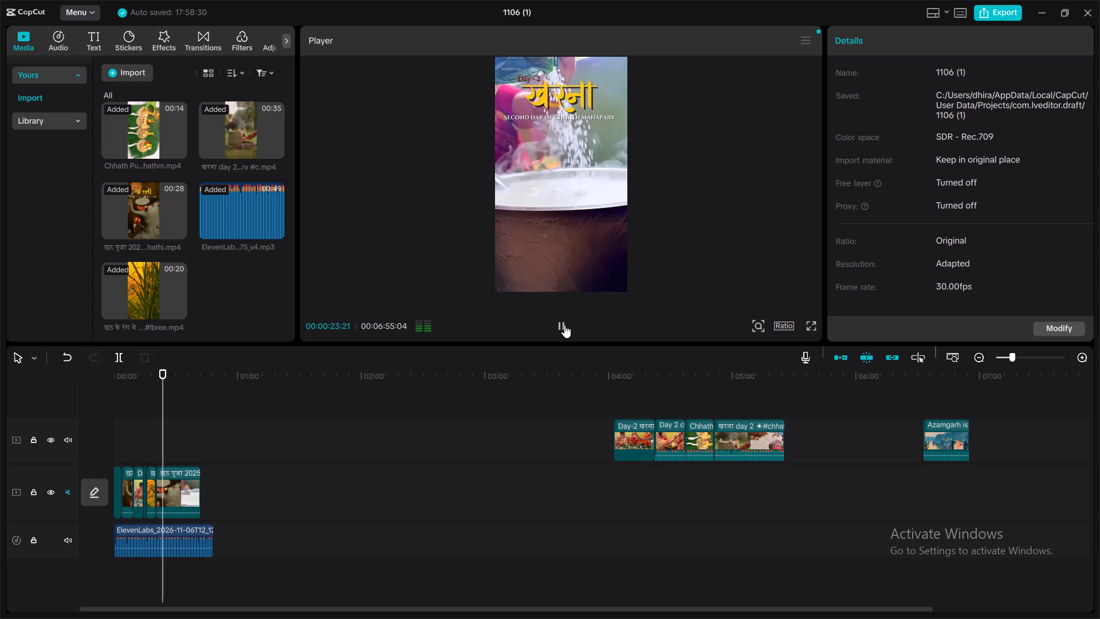
pyautogui.click(564, 325)
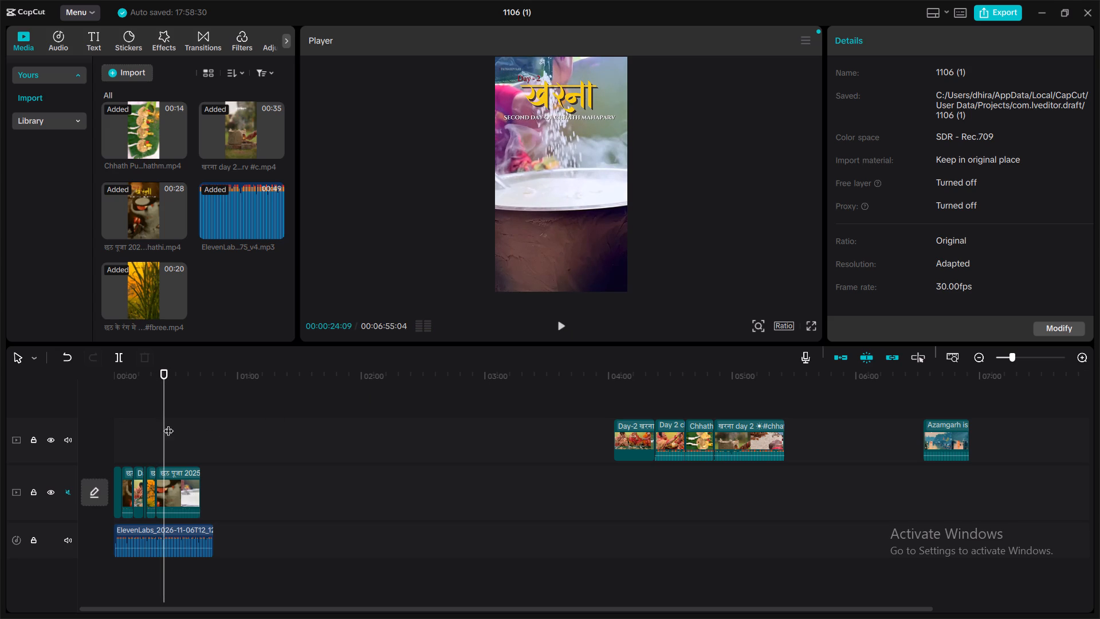
pyautogui.click(164, 423)
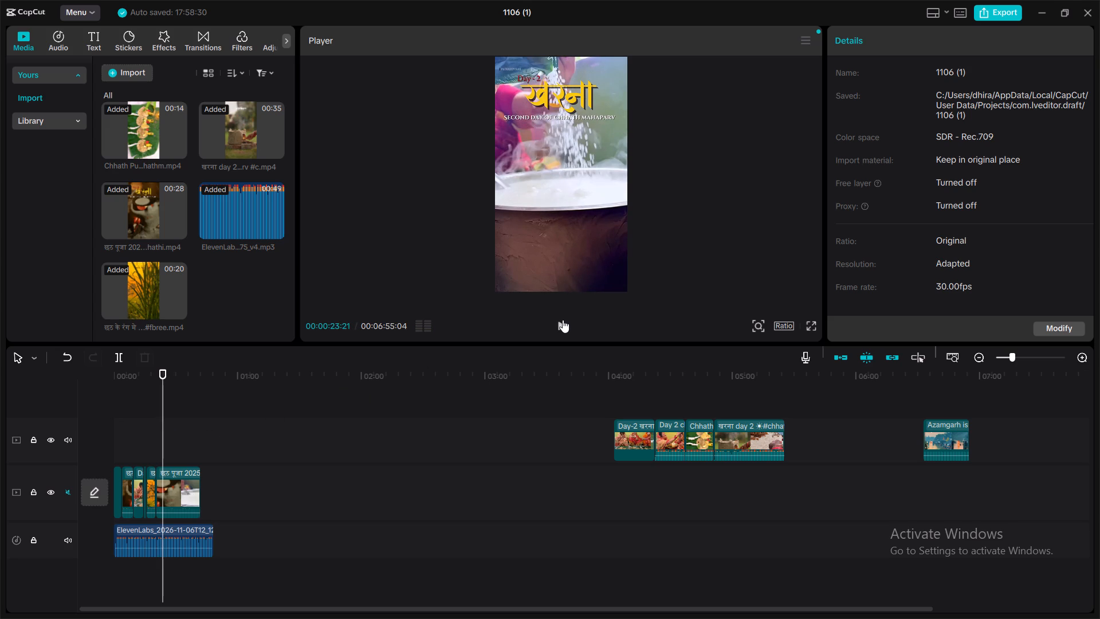
pyautogui.click(563, 320)
pyautogui.click(563, 320)
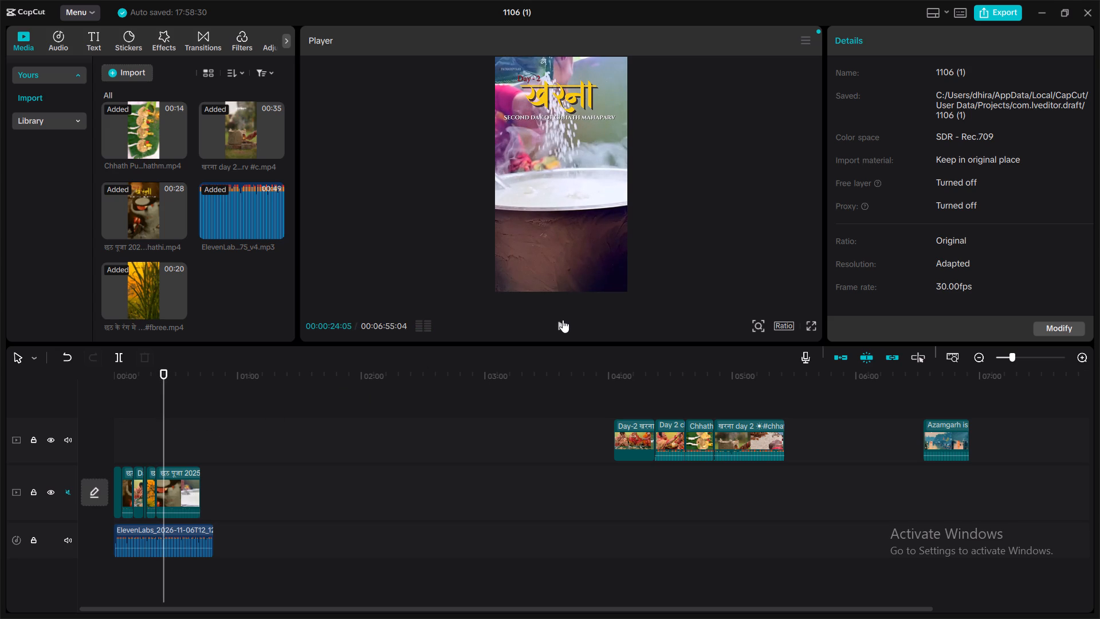
pyautogui.click(161, 427)
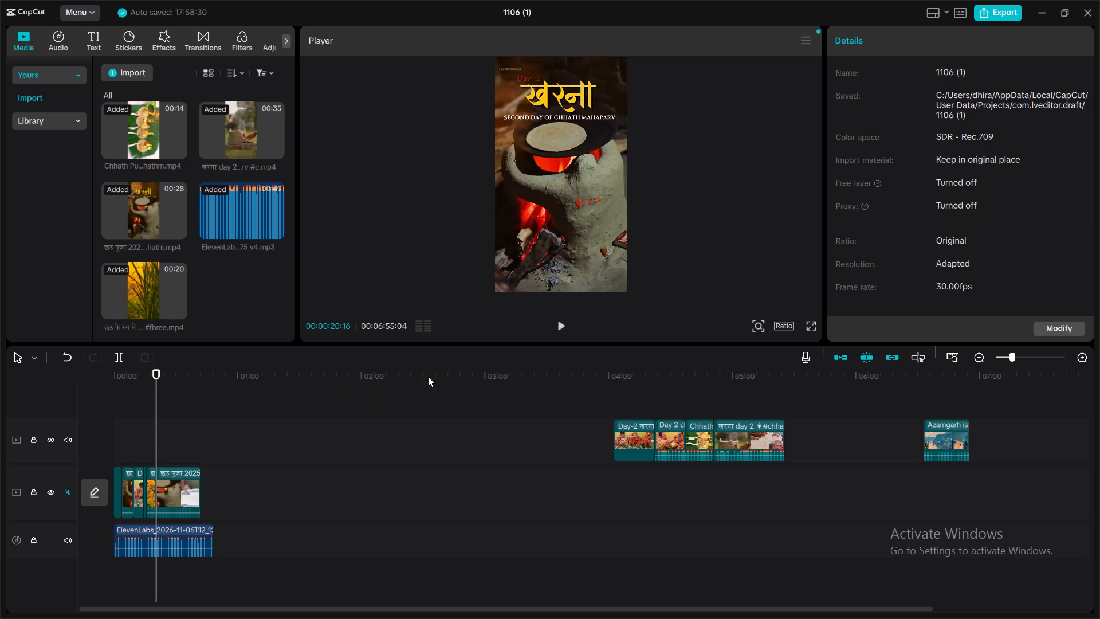
pyautogui.click(563, 325)
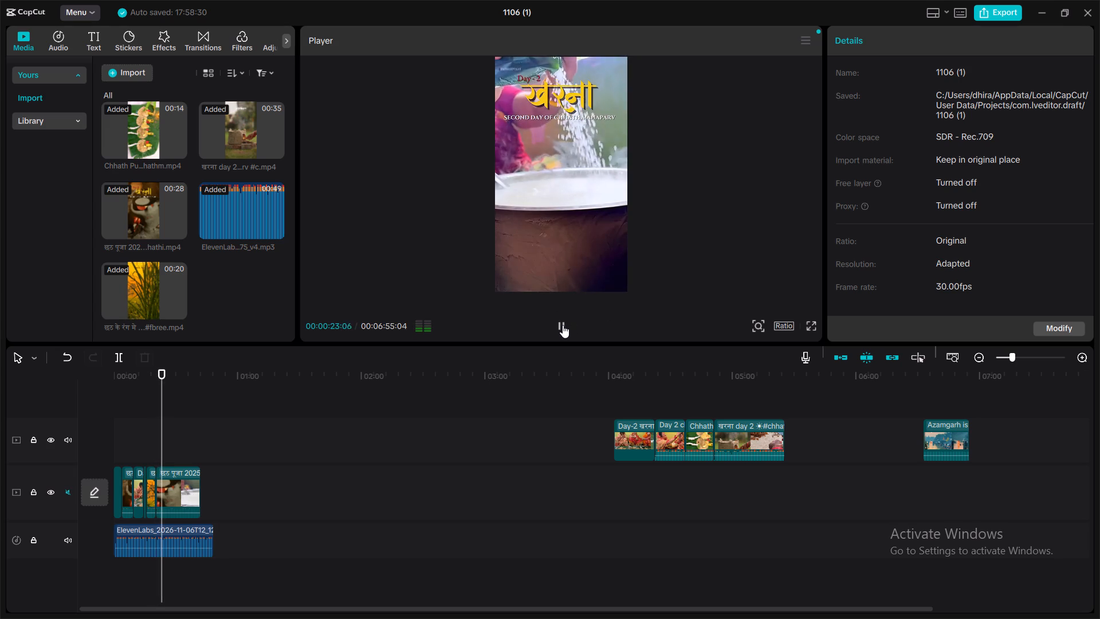
pyautogui.click(563, 325)
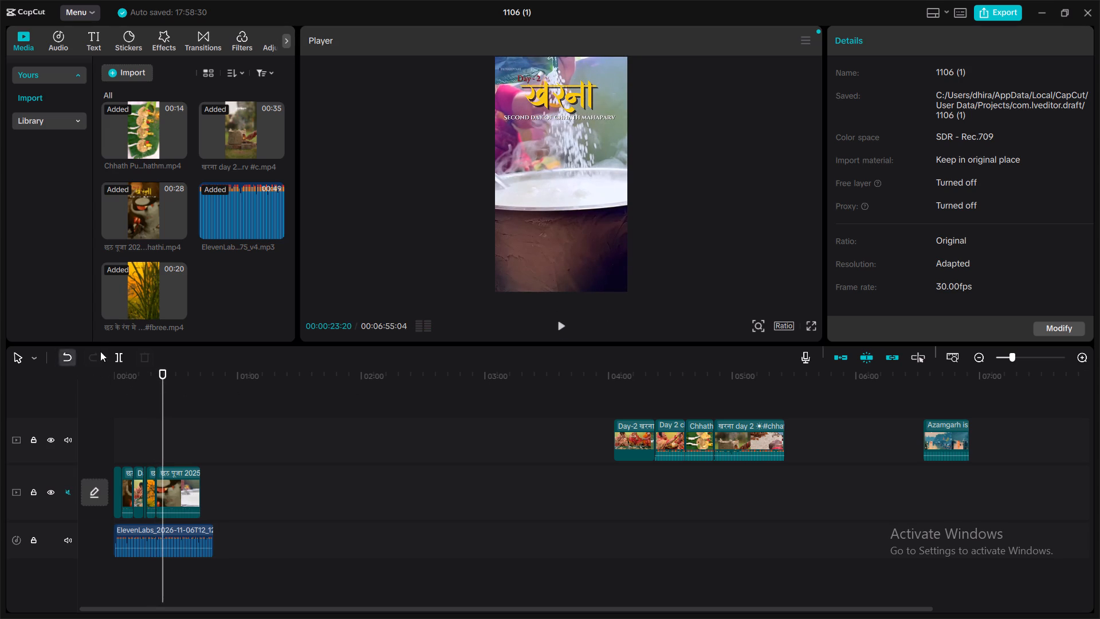
pyautogui.click(120, 361)
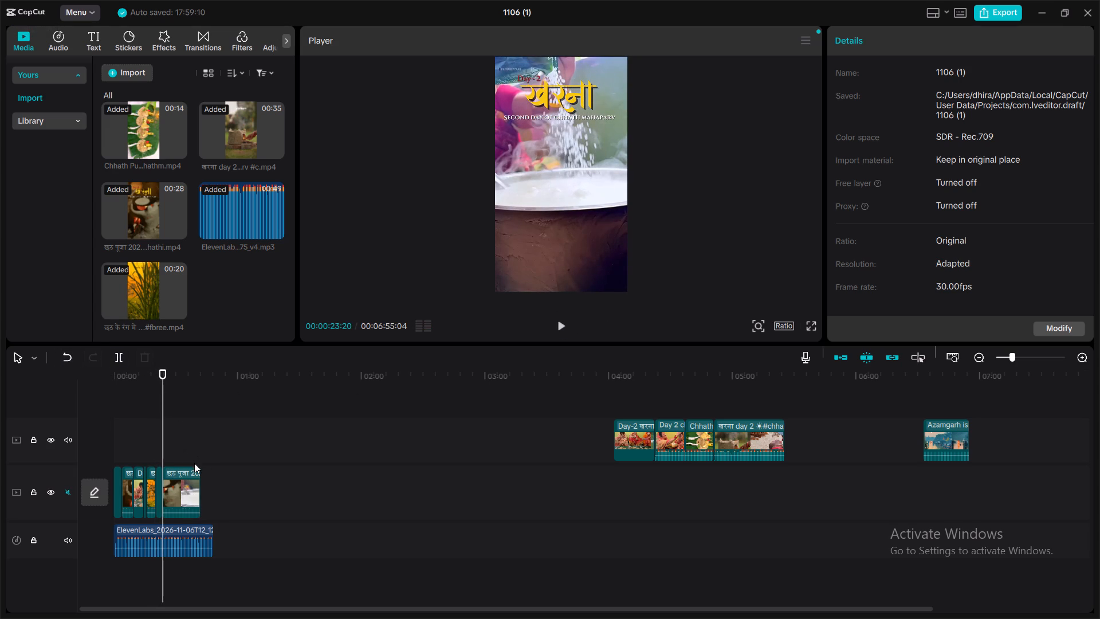
# Park the remainder of the split छठ पूजा 2025 clip on the upper track, starting at about 00:01:20.
pyautogui.moveTo(180, 466); pyautogui.dragTo(316, 399)
pyautogui.moveTo(191, 467); pyautogui.dragTo(309, 428)
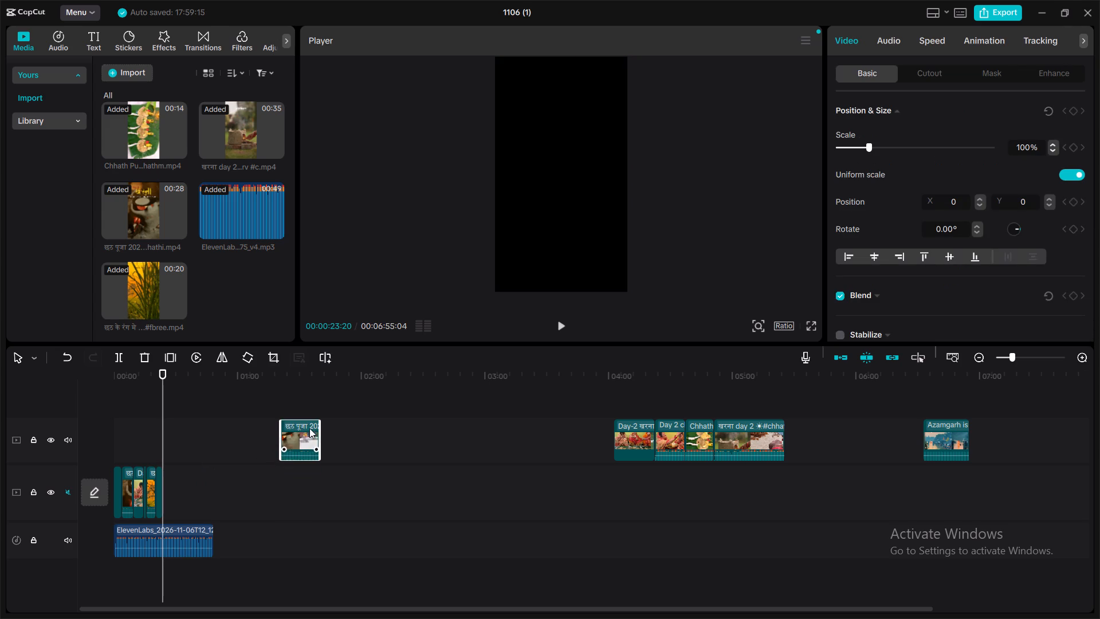
# Move the parked Chhath clip of rotis on a banana leaf onto the main track, directly after the short छठ पूजा 2025 piece.
pyautogui.moveTo(700, 425); pyautogui.dragTo(700, 486)
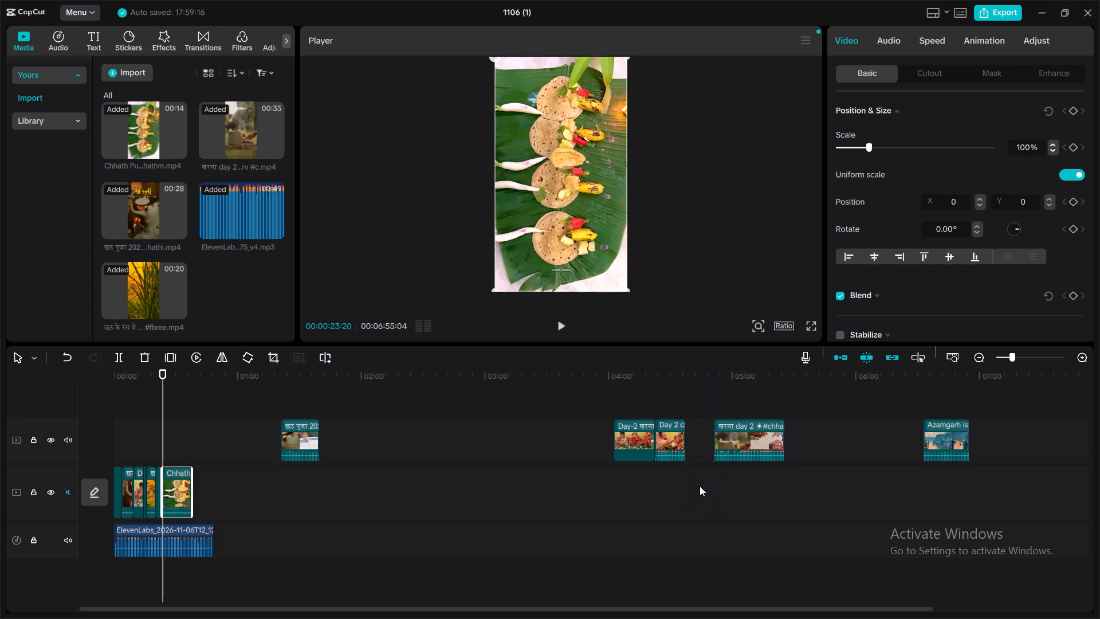
# Play the Chhath banana-leaf clip through and replay its opening seconds against the voice-over to find where to cut it.
pyautogui.click(565, 325)
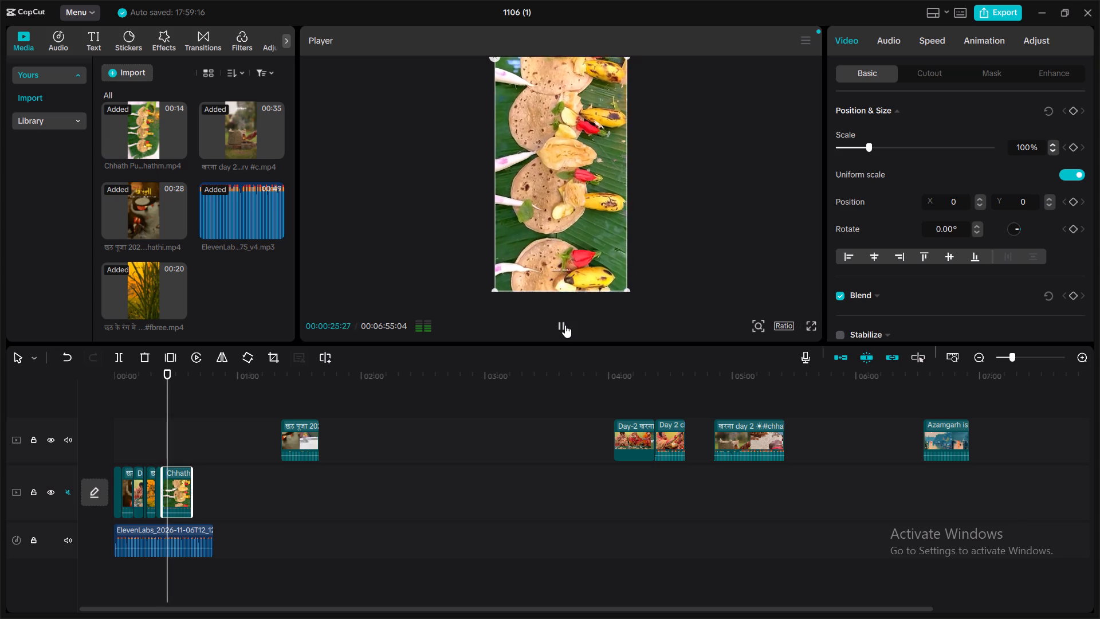
pyautogui.click(565, 325)
pyautogui.click(565, 325)
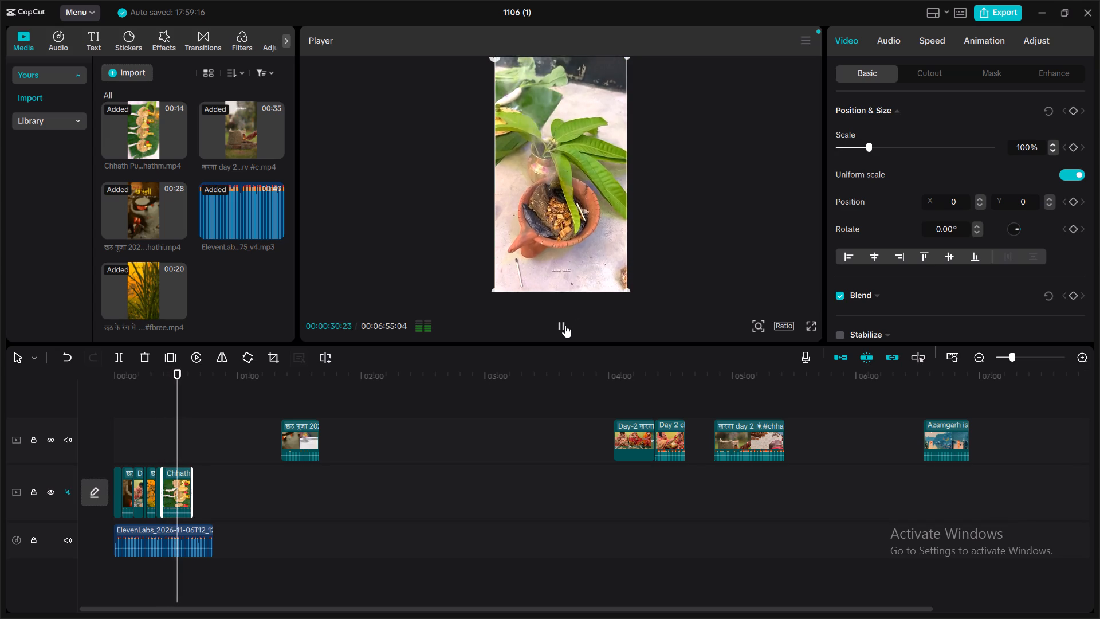
pyautogui.click(565, 325)
pyautogui.click(565, 325)
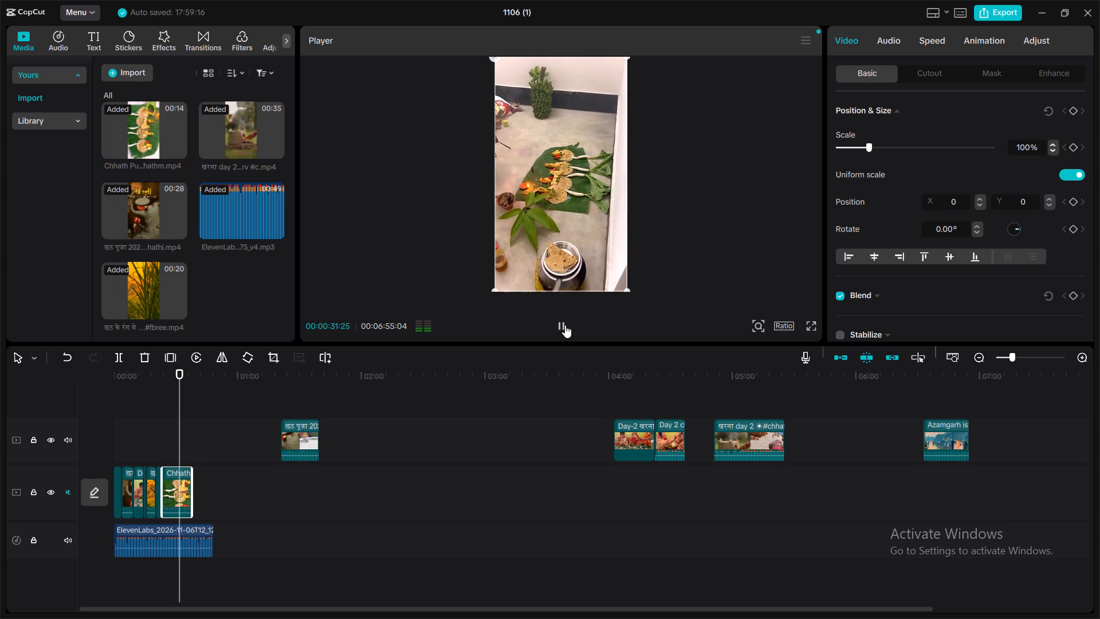
pyautogui.click(565, 325)
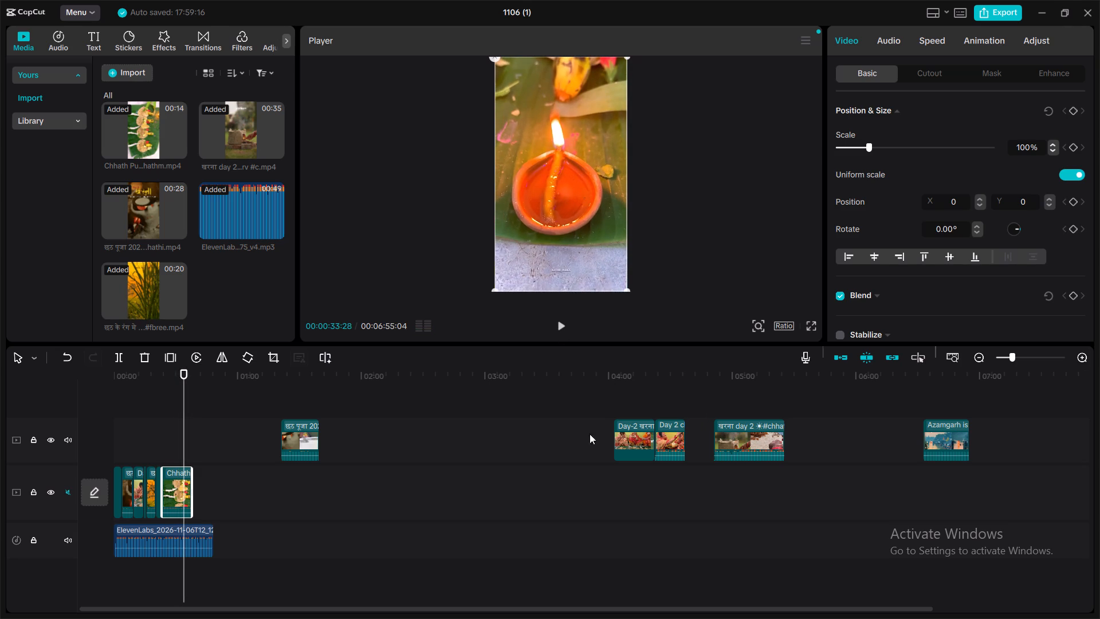
pyautogui.click(164, 456)
pyautogui.click(564, 318)
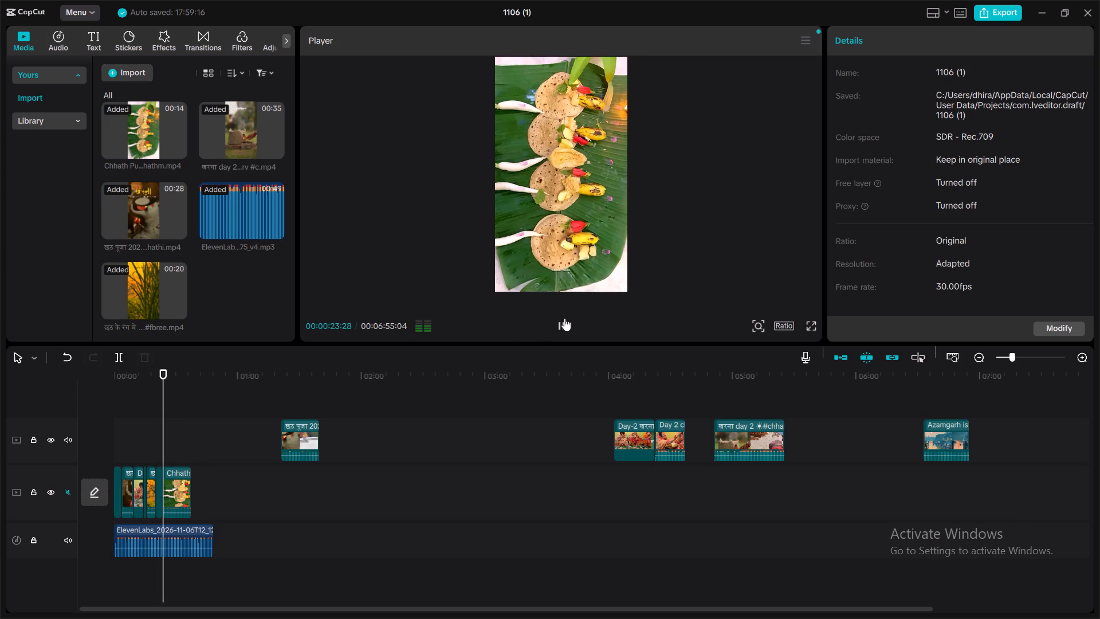
pyautogui.click(564, 318)
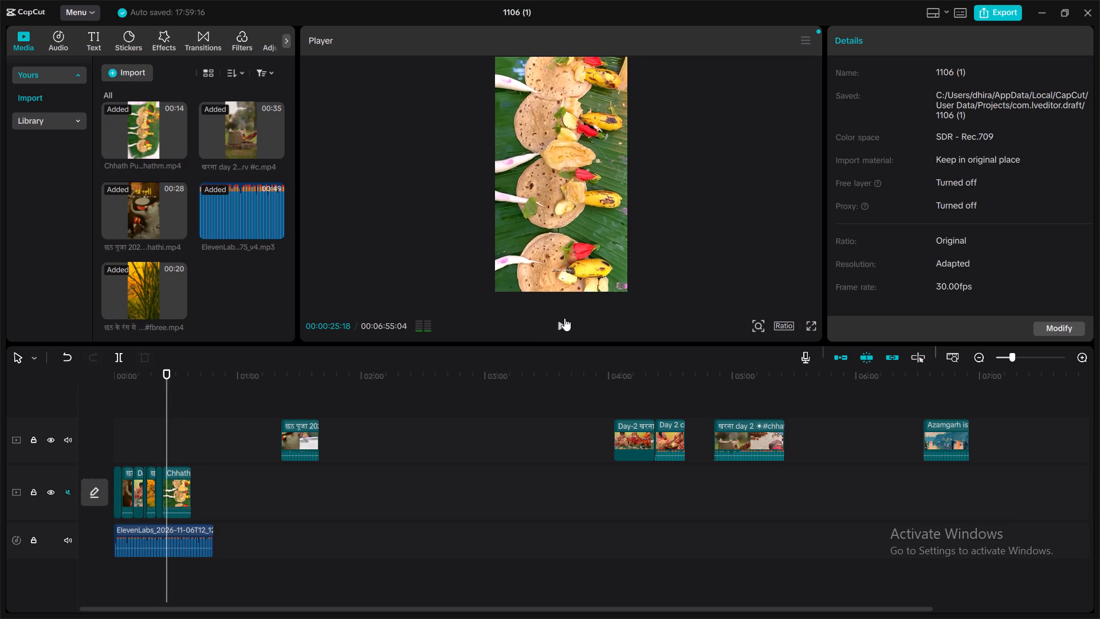
pyautogui.click(564, 318)
pyautogui.click(564, 318)
pyautogui.click(564, 318)
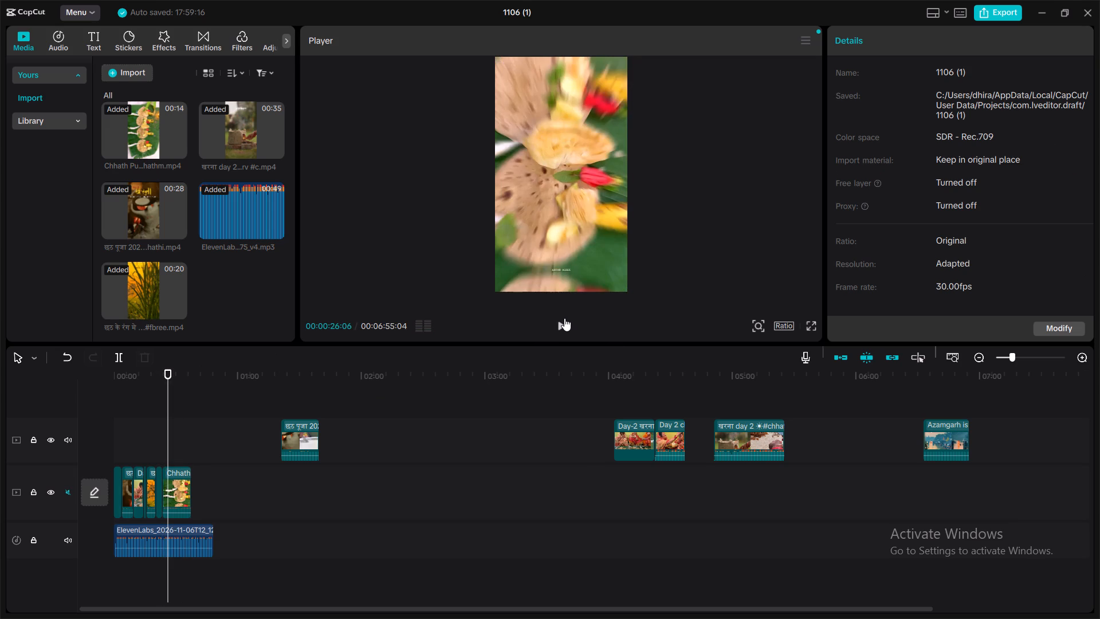
pyautogui.click(564, 318)
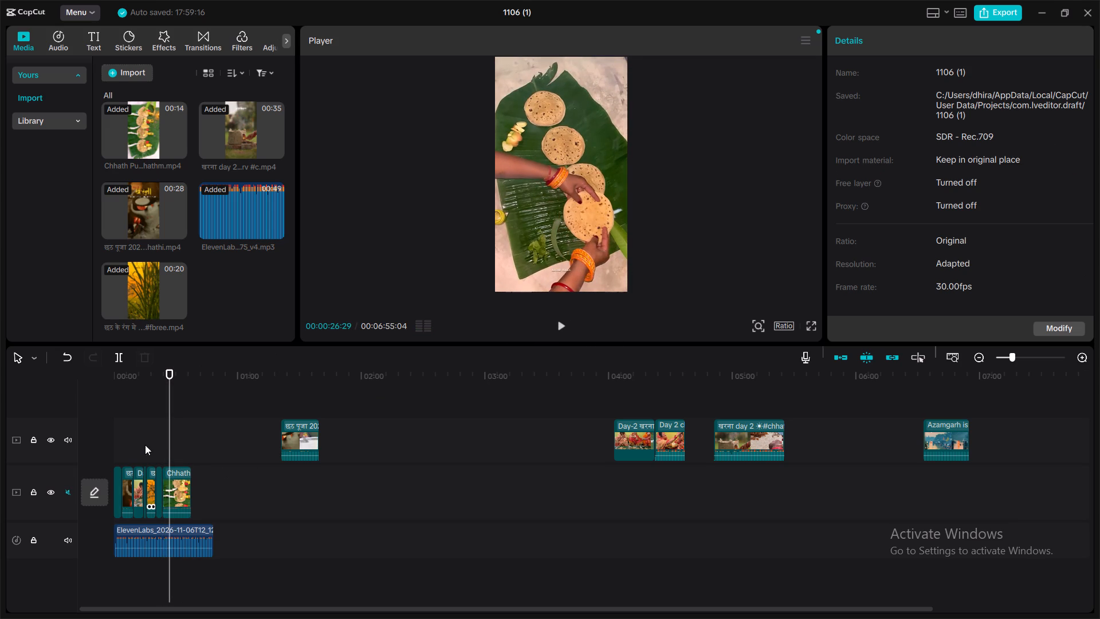
pyautogui.click(168, 441)
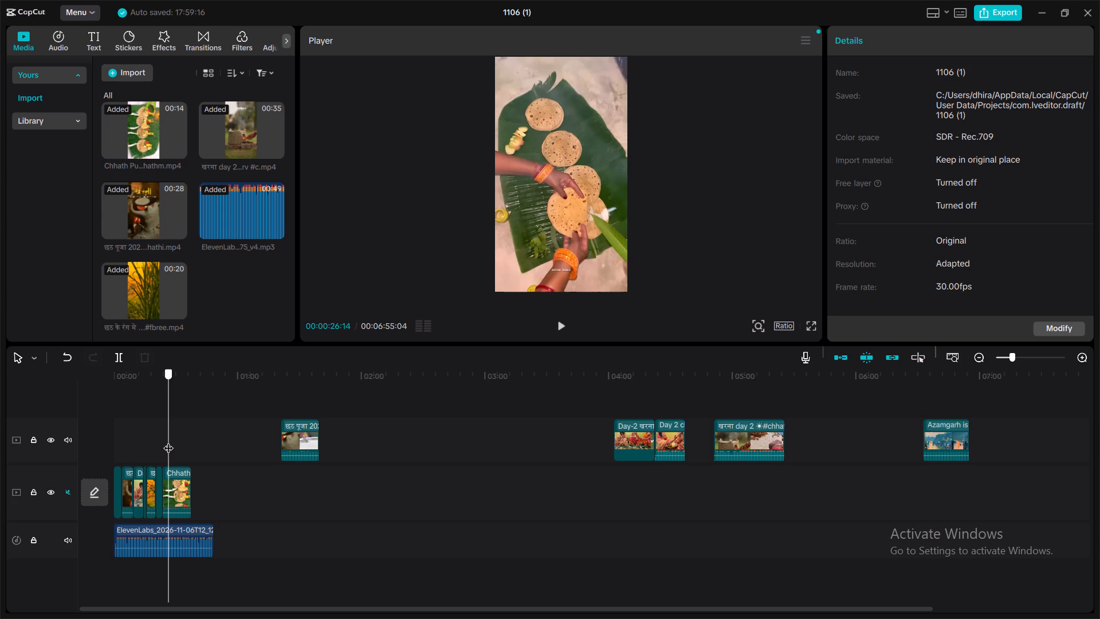
pyautogui.click(563, 329)
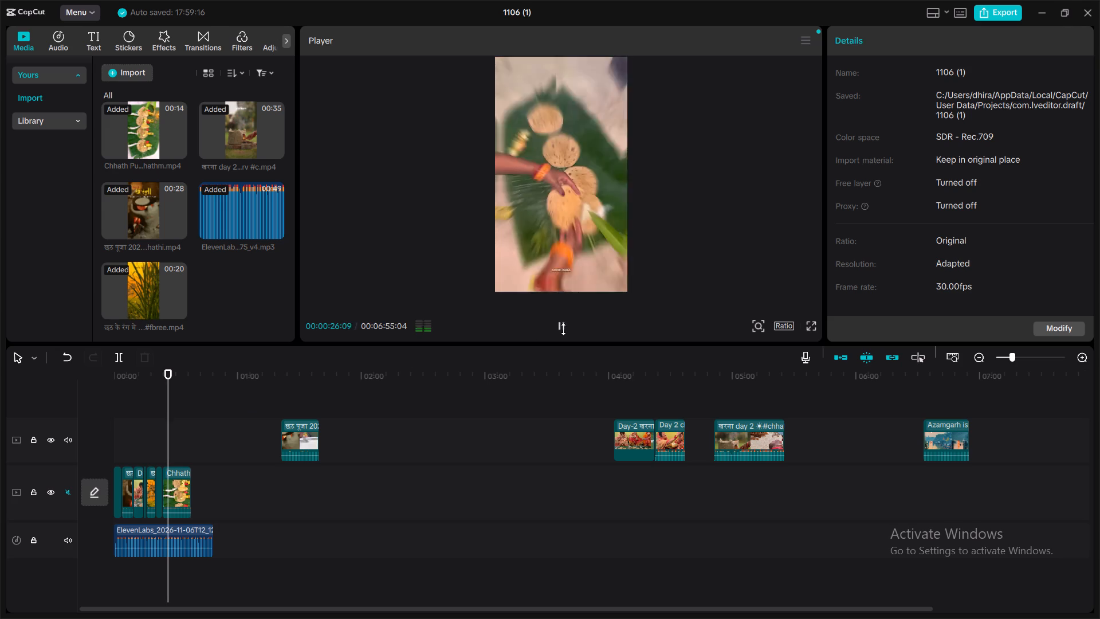
pyautogui.click(563, 329)
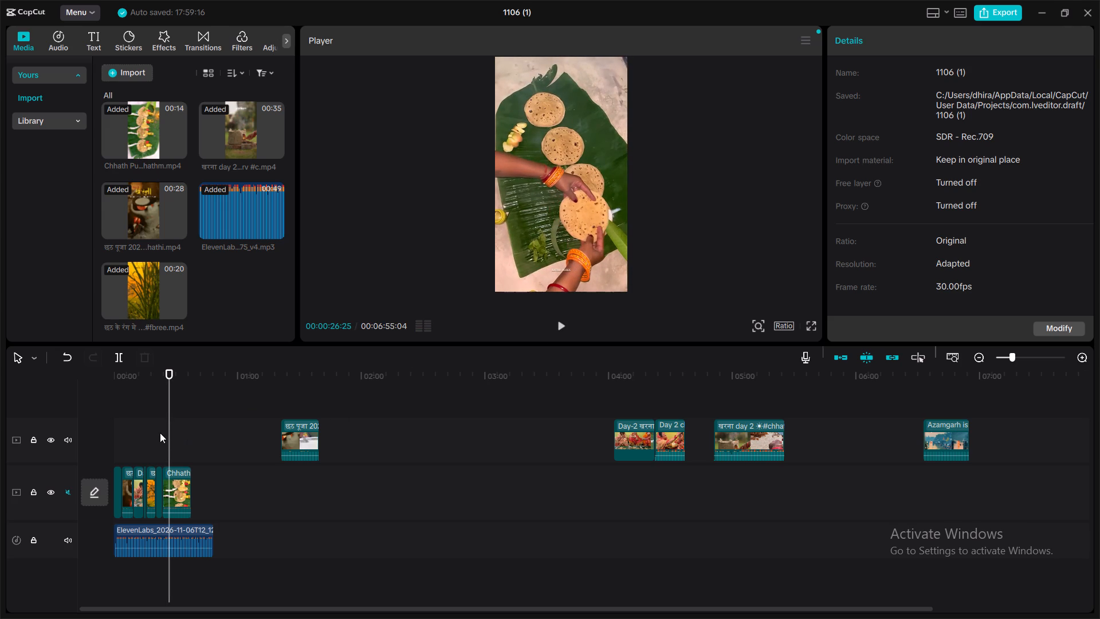
# Replay the voice-over from 00:00:20:16 and trim the end of the Chhath banana-leaf clip to 00:00:26:02.
pyautogui.click(160, 433)
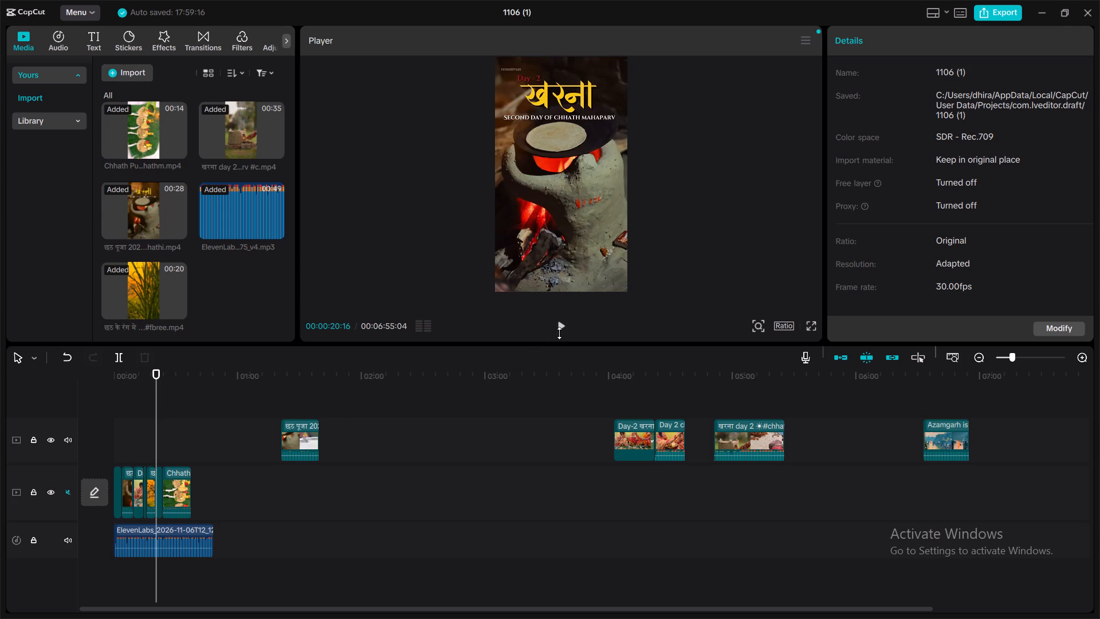
pyautogui.click(559, 333)
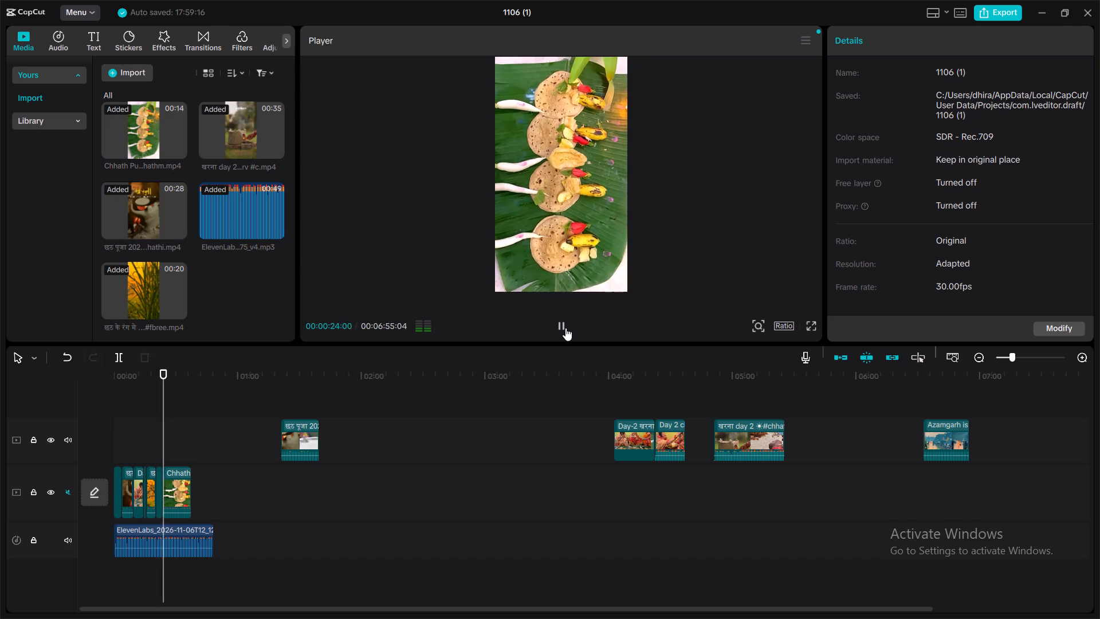
pyautogui.click(562, 328)
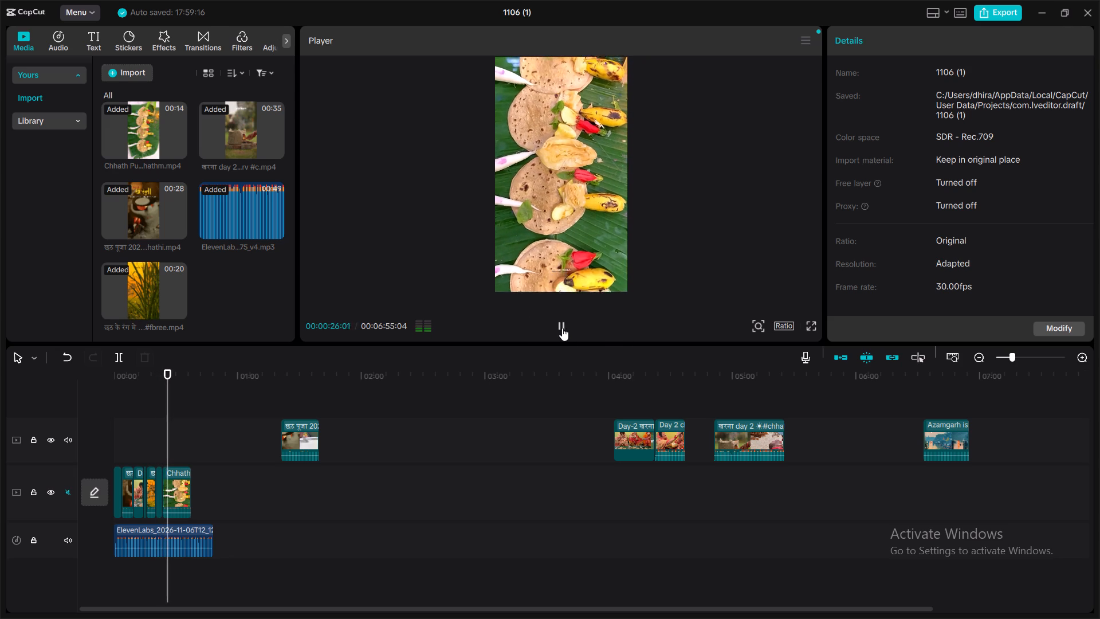
pyautogui.click(187, 476)
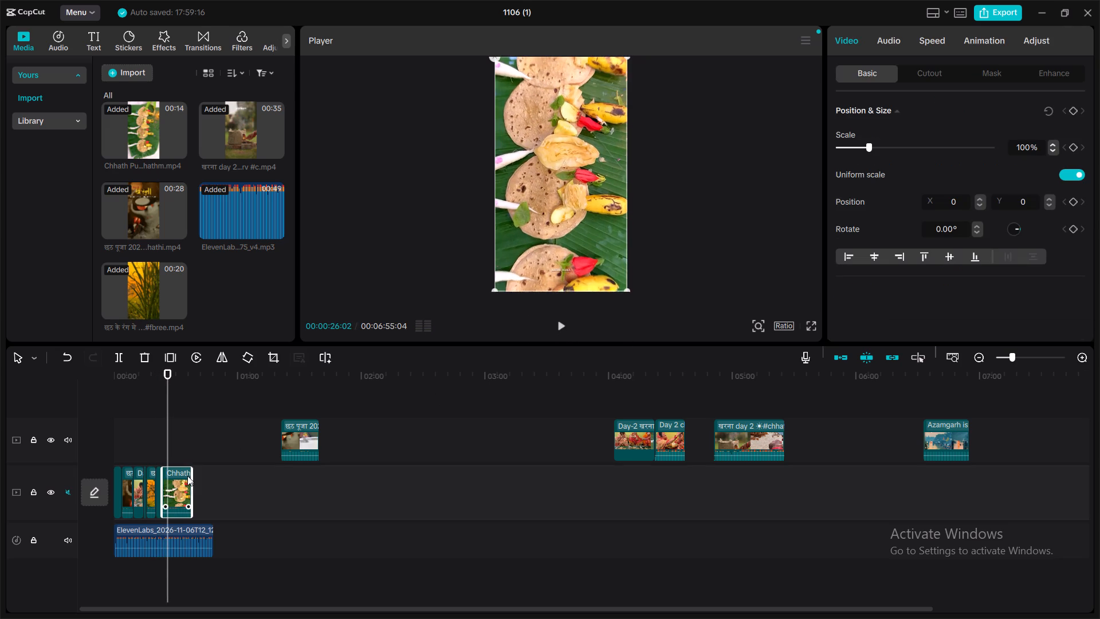
pyautogui.moveTo(192, 480); pyautogui.dragTo(163, 483)
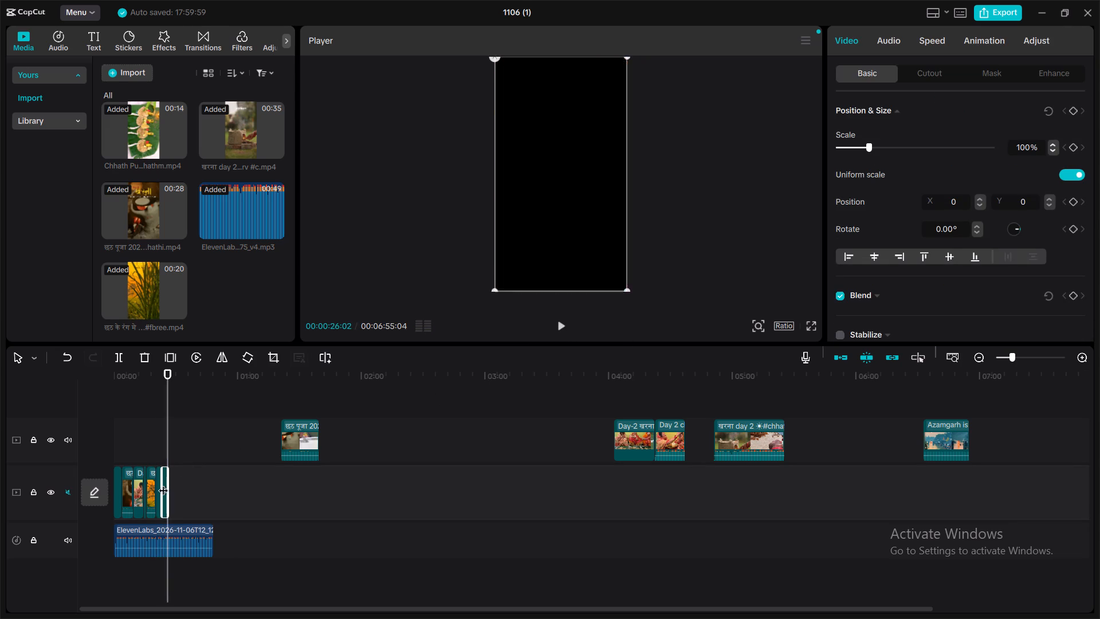
# Skim the parked Day 2 clip and move it onto the main track, directly after the trimmed Chhath banana-leaf clip.
pyautogui.click(669, 411)
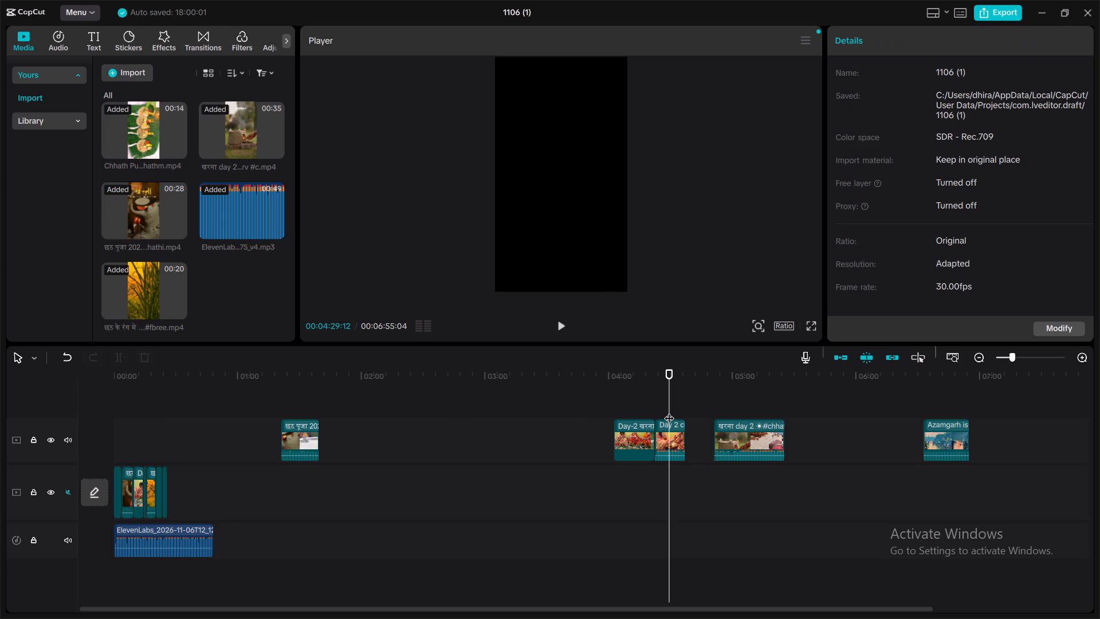
pyautogui.moveTo(669, 411); pyautogui.dragTo(658, 413)
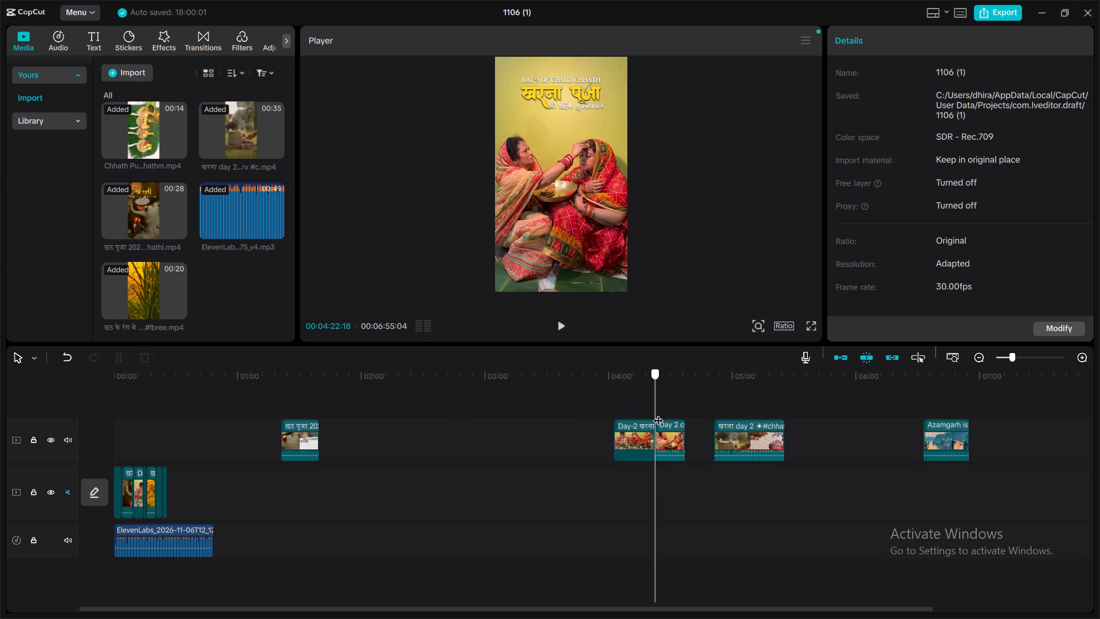
pyautogui.moveTo(658, 413); pyautogui.dragTo(167, 393)
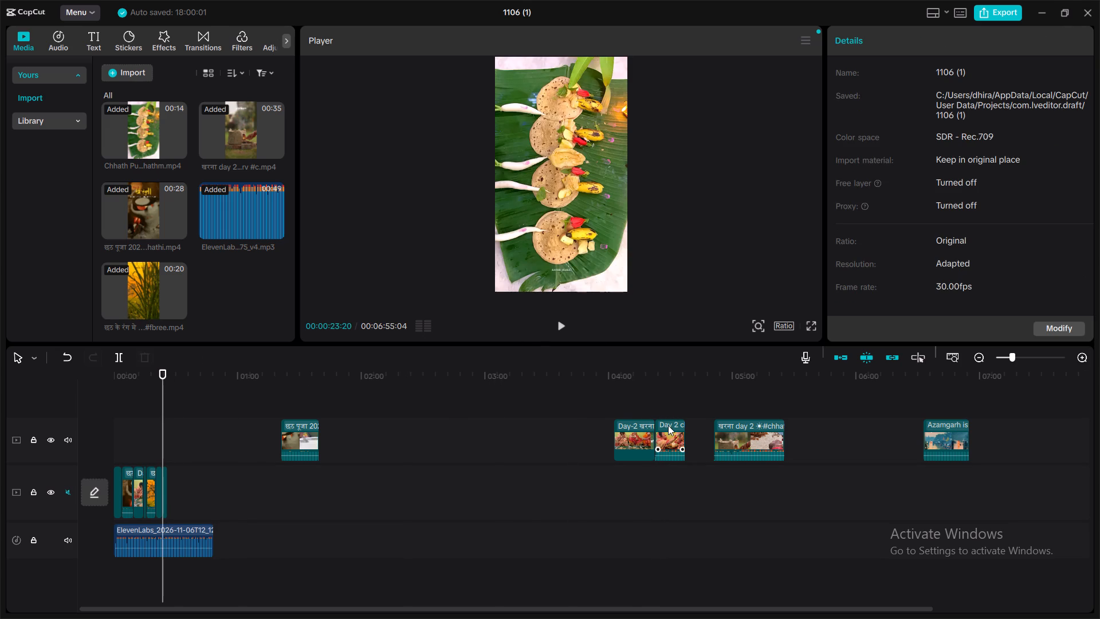
pyautogui.moveTo(669, 425); pyautogui.dragTo(673, 479)
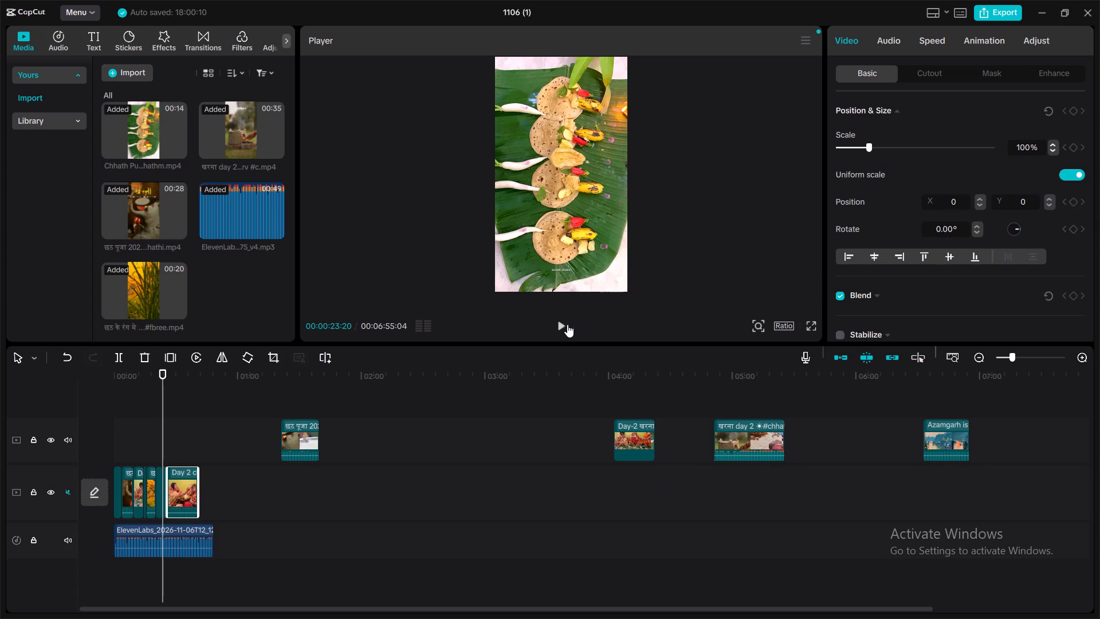
# Play the Day 2 clip through from 00:00:23:20 and replay its opening seconds against the voice-over to find where to cut it.
pyautogui.click(560, 326)
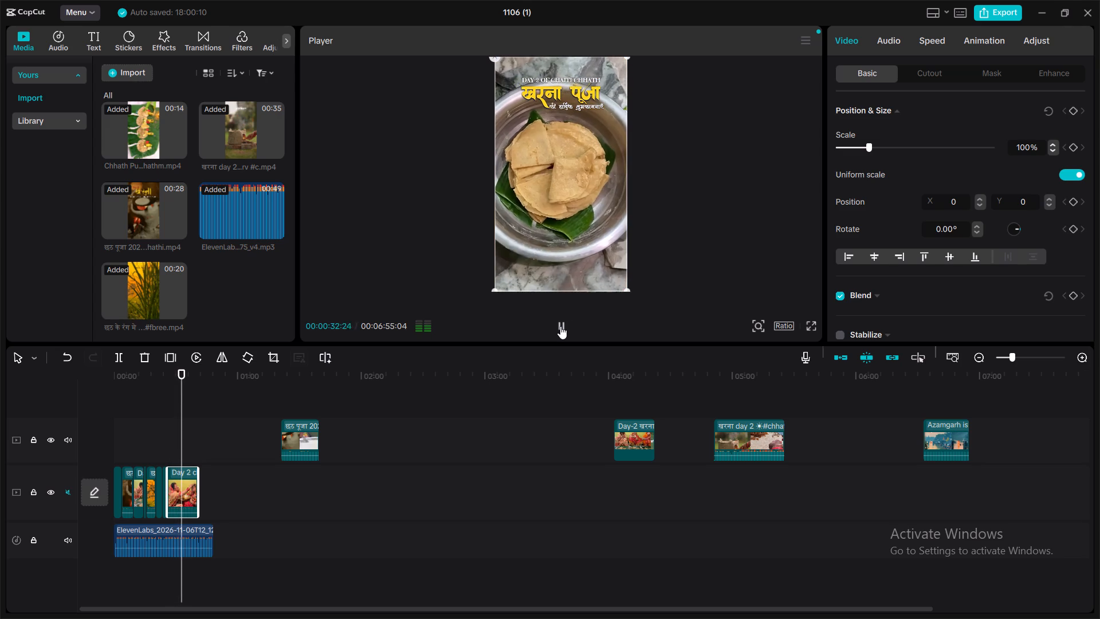
pyautogui.click(560, 326)
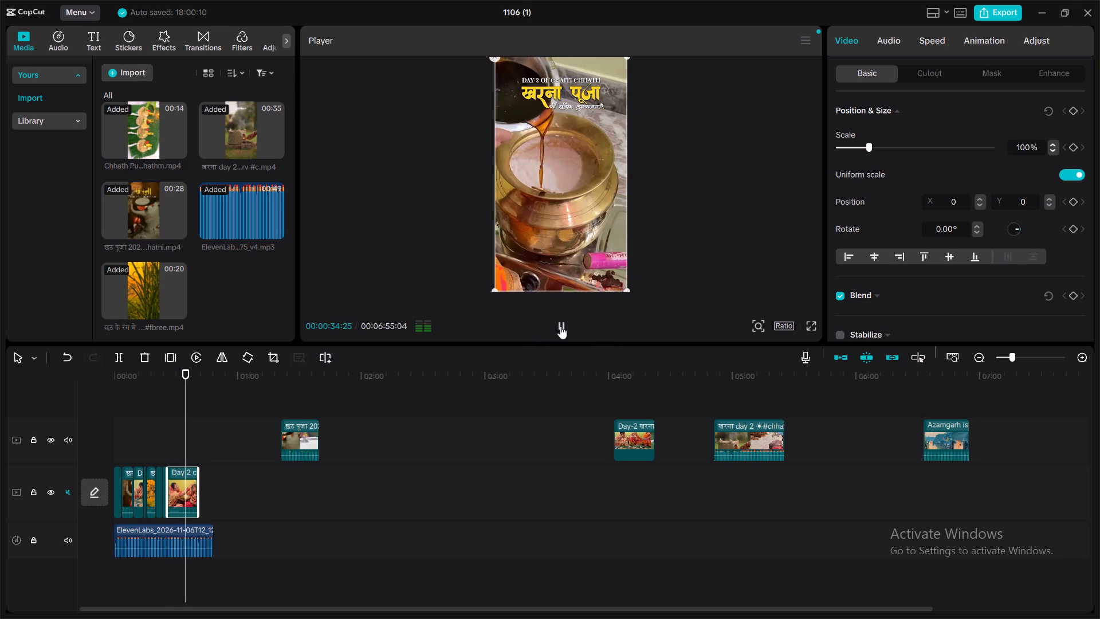
pyautogui.doubleClick(182, 427)
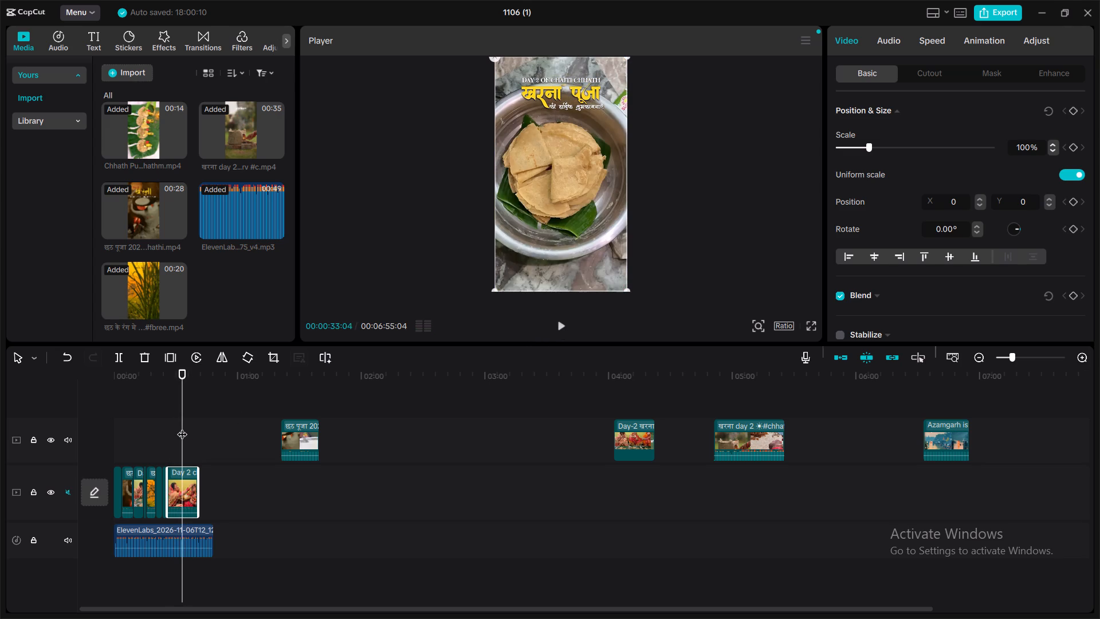
pyautogui.moveTo(182, 427); pyautogui.dragTo(170, 431)
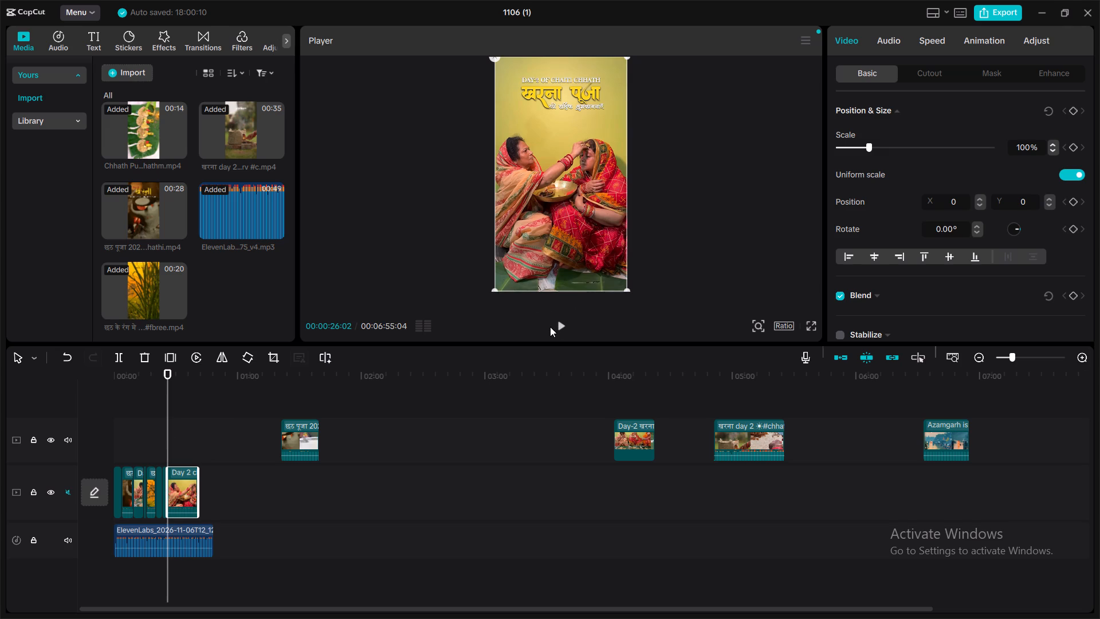
pyautogui.click(563, 322)
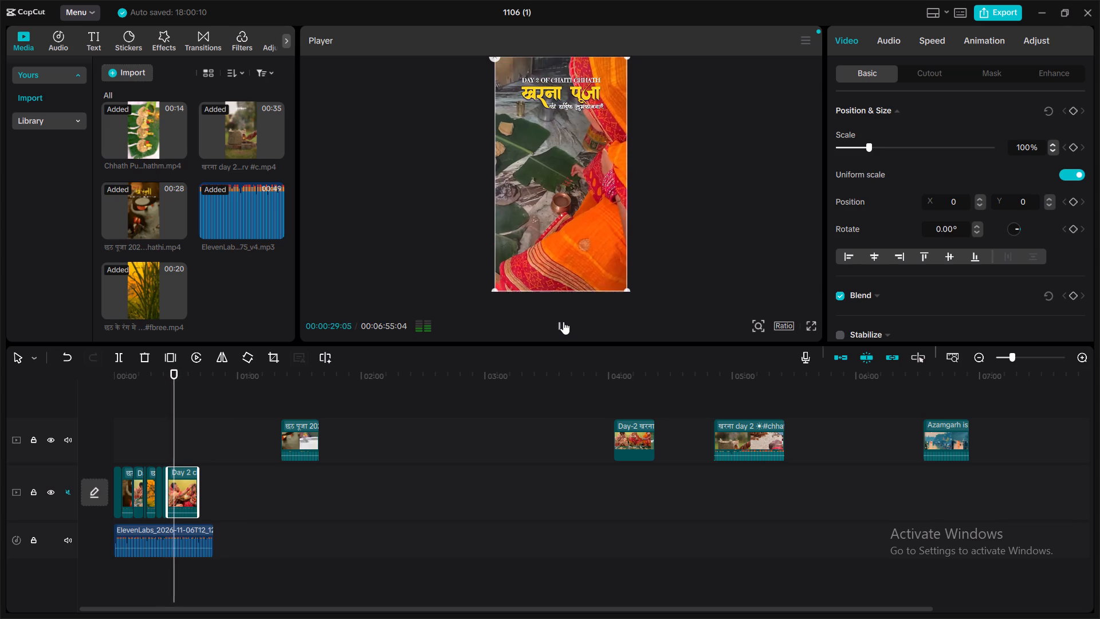
pyautogui.click(563, 322)
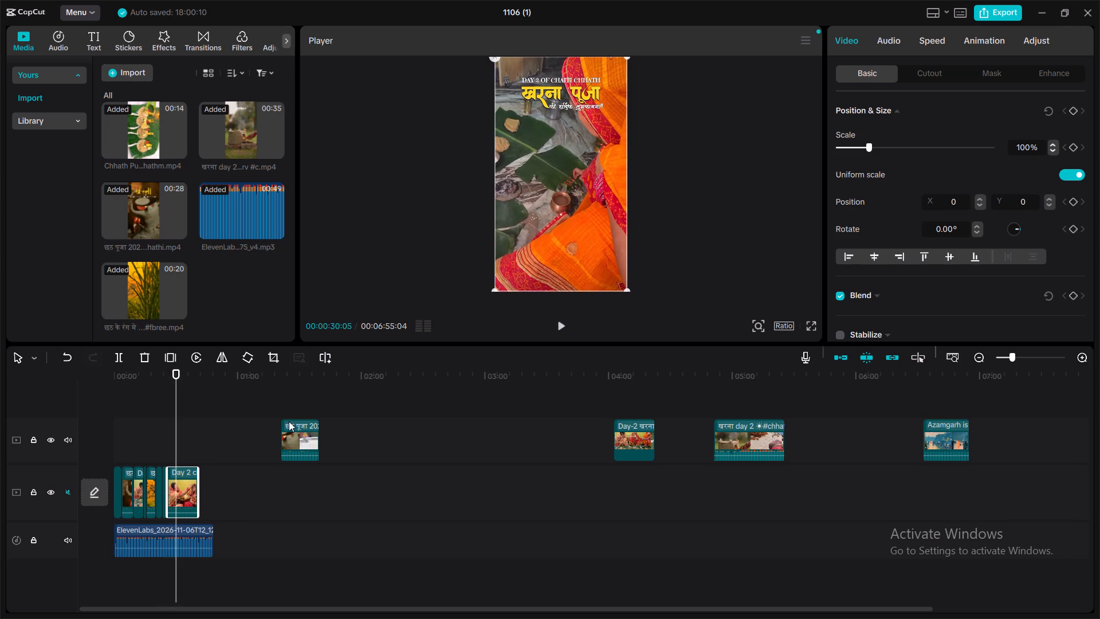
pyautogui.click(559, 326)
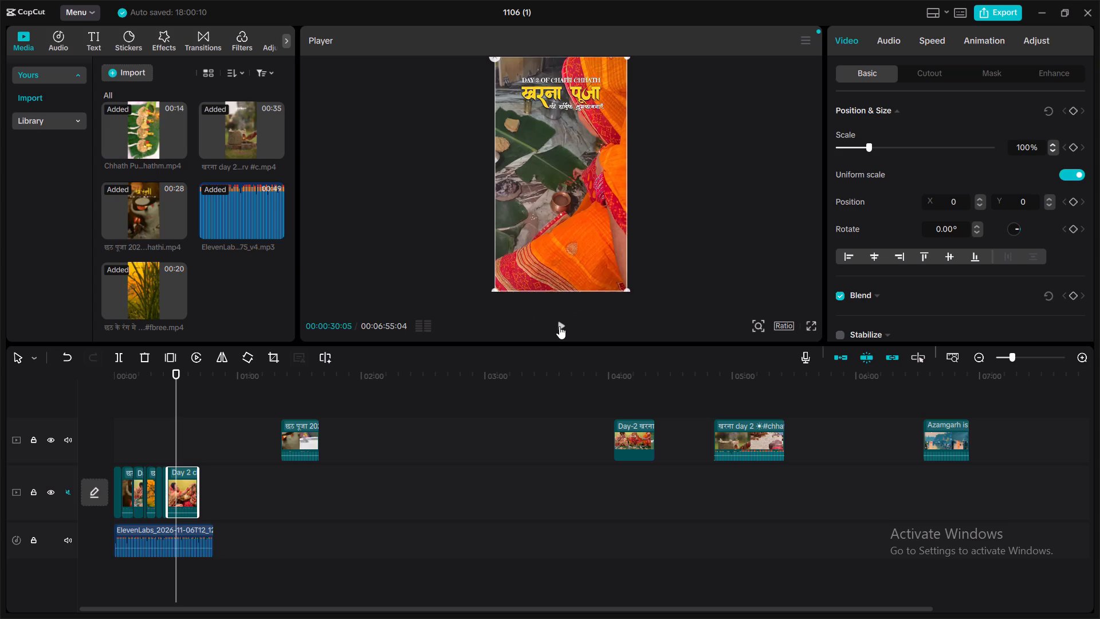
pyautogui.click(559, 326)
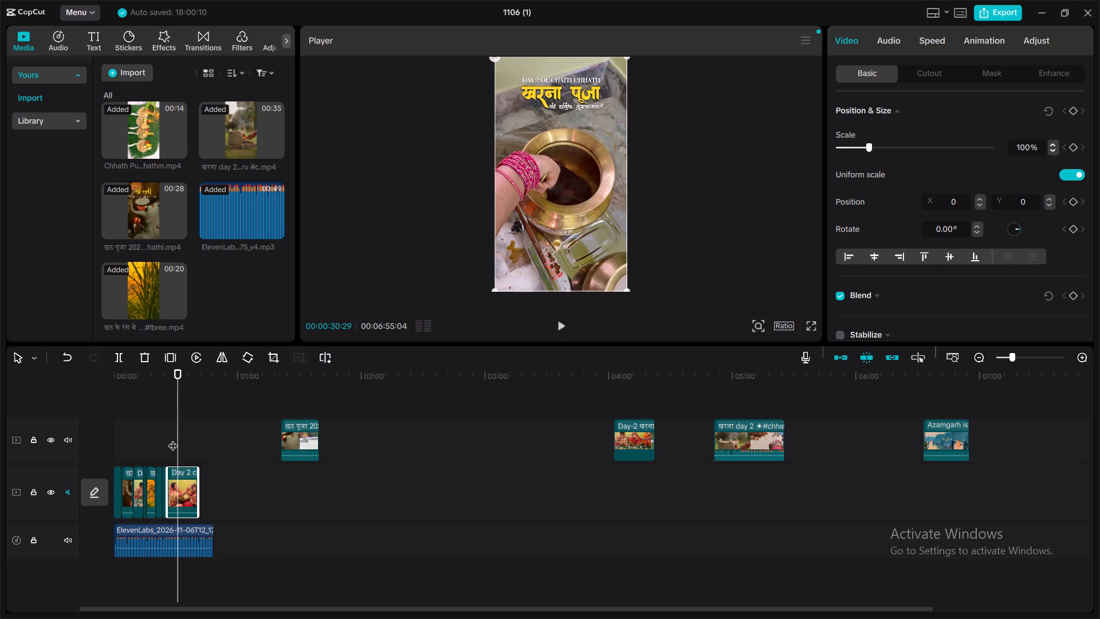
# Replay the voice-over from 00:00:28:21 and trim the end of the Day 2 clip to 00:00:29:24.
pyautogui.click(173, 438)
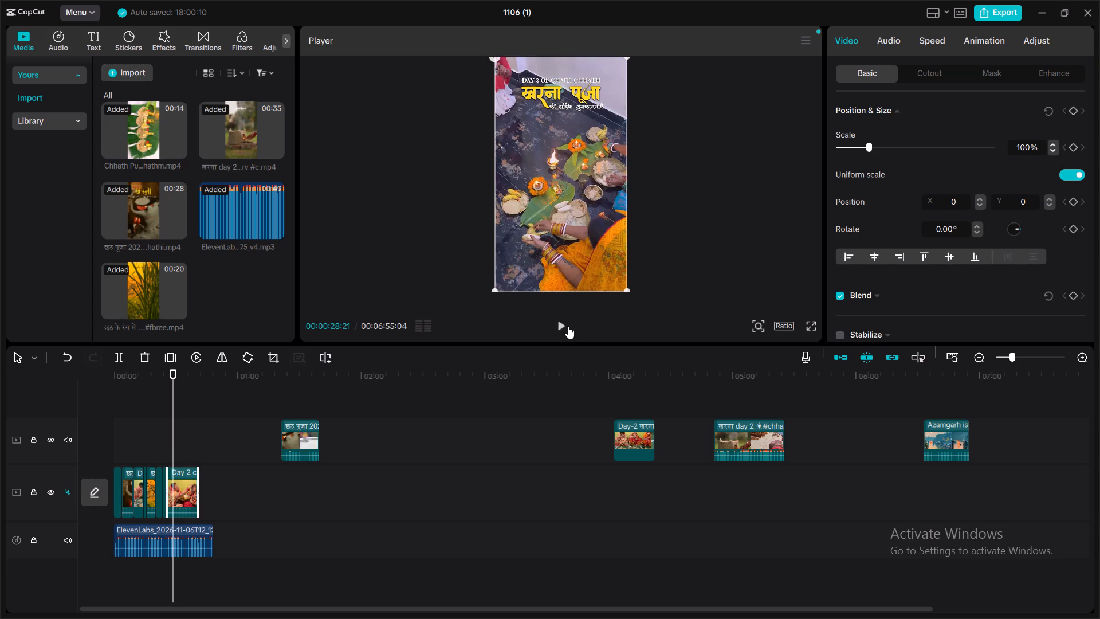
pyautogui.click(564, 324)
pyautogui.click(564, 324)
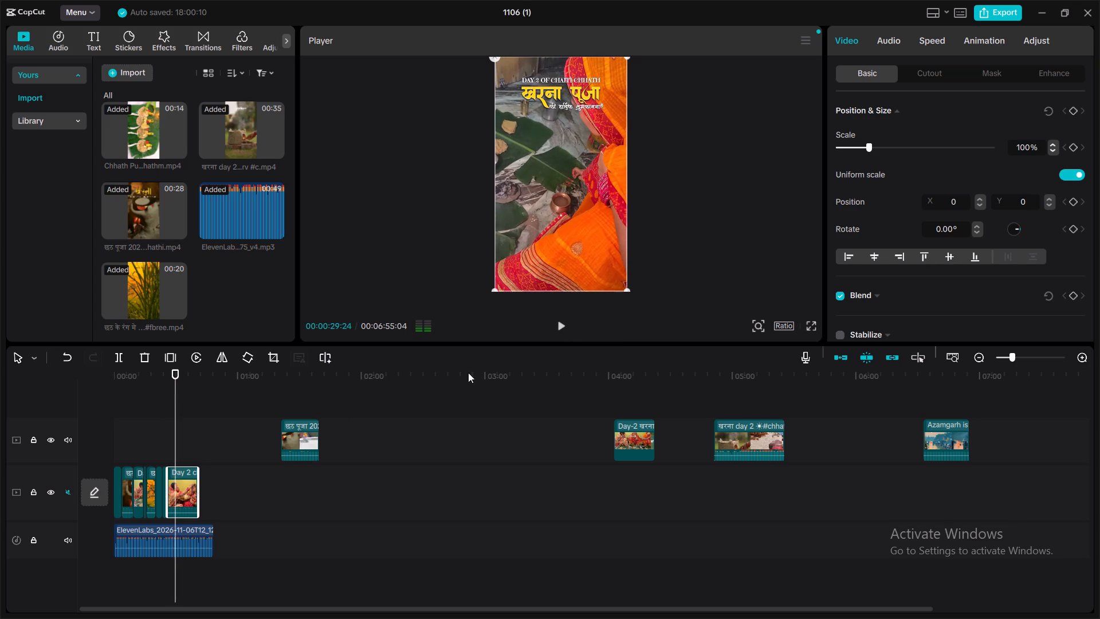
pyautogui.moveTo(197, 479); pyautogui.dragTo(179, 484)
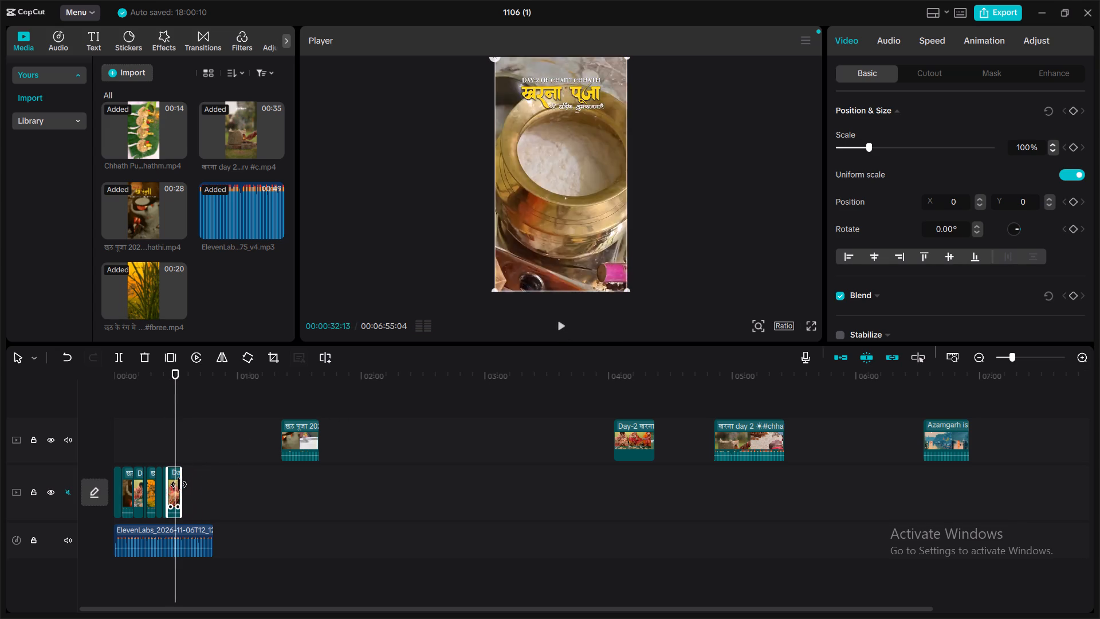
pyautogui.moveTo(179, 484); pyautogui.dragTo(178, 485)
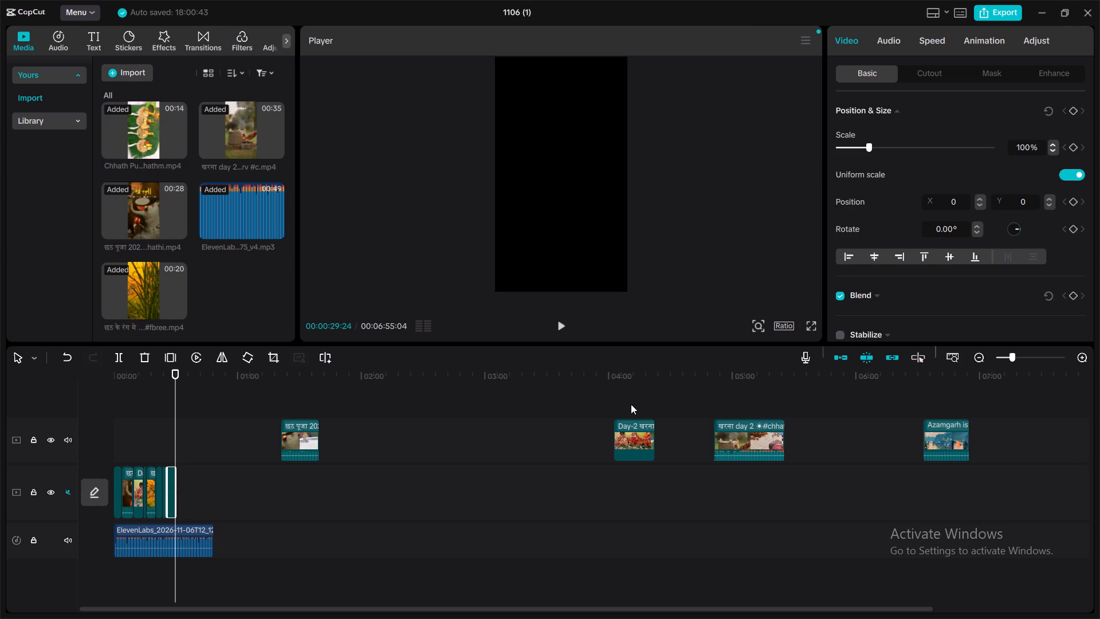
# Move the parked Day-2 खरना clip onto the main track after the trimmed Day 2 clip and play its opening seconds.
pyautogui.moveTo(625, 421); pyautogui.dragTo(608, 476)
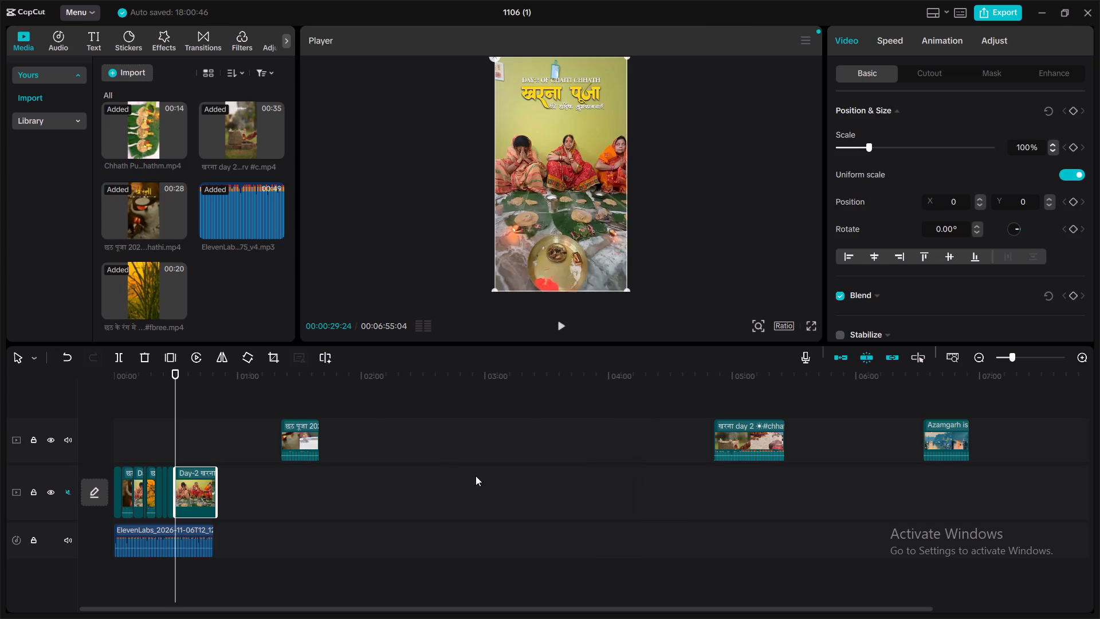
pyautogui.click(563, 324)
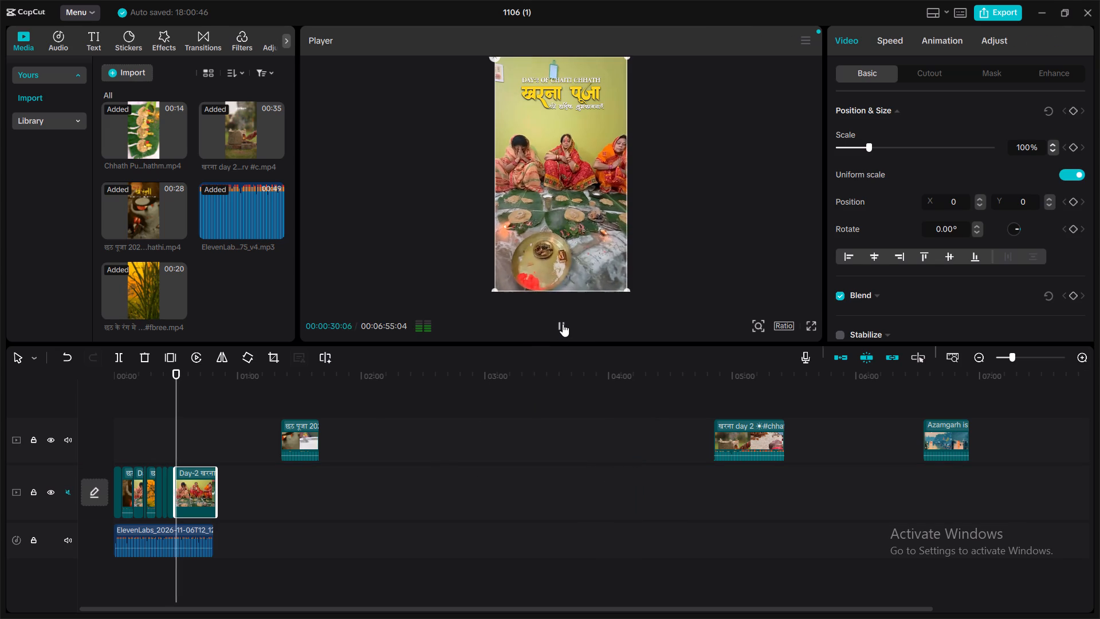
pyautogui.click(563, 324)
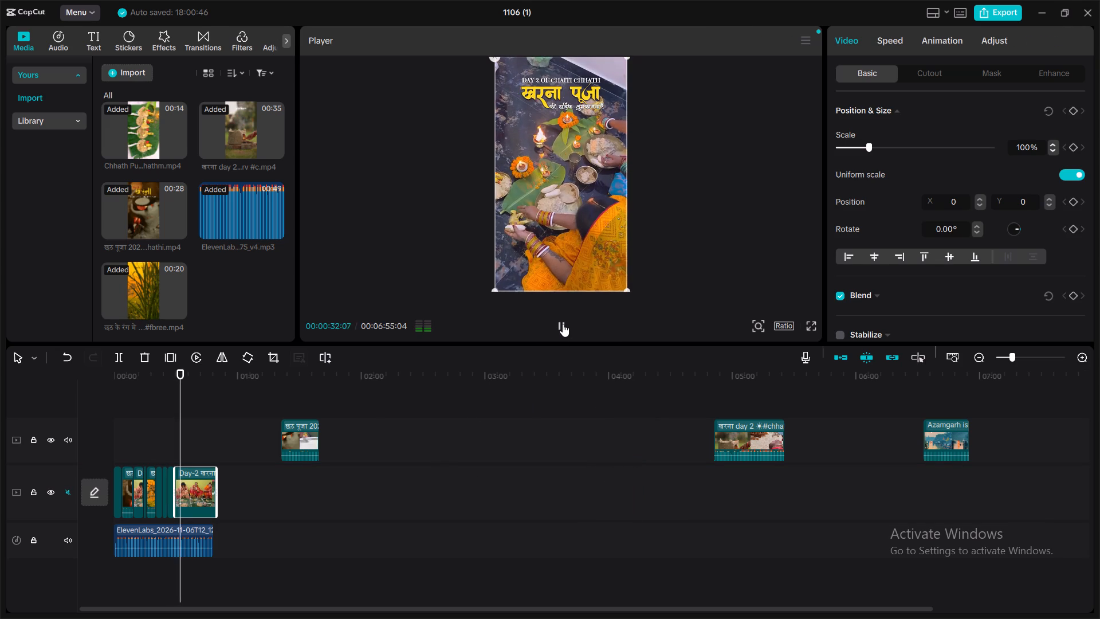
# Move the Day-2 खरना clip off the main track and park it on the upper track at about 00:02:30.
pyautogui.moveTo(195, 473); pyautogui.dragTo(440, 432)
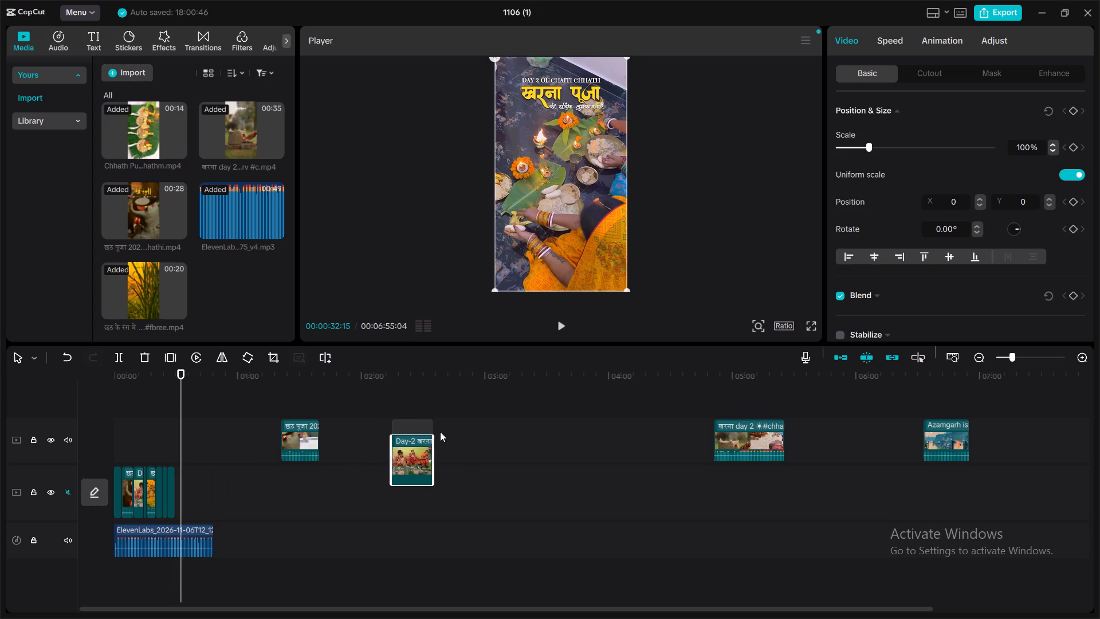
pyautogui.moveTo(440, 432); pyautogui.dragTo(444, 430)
# Add the 35-second खरना day 2 clip from the imported media to the end of the main track and skim its footage.
pyautogui.scroll(1, 210, 241)
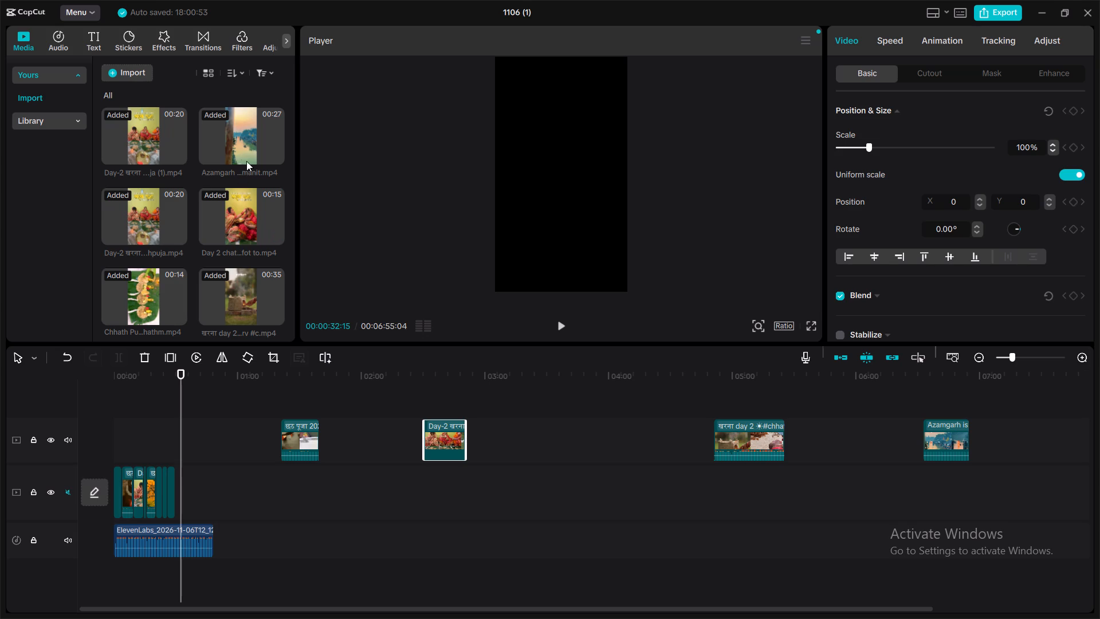
pyautogui.scroll(-1, 227, 222)
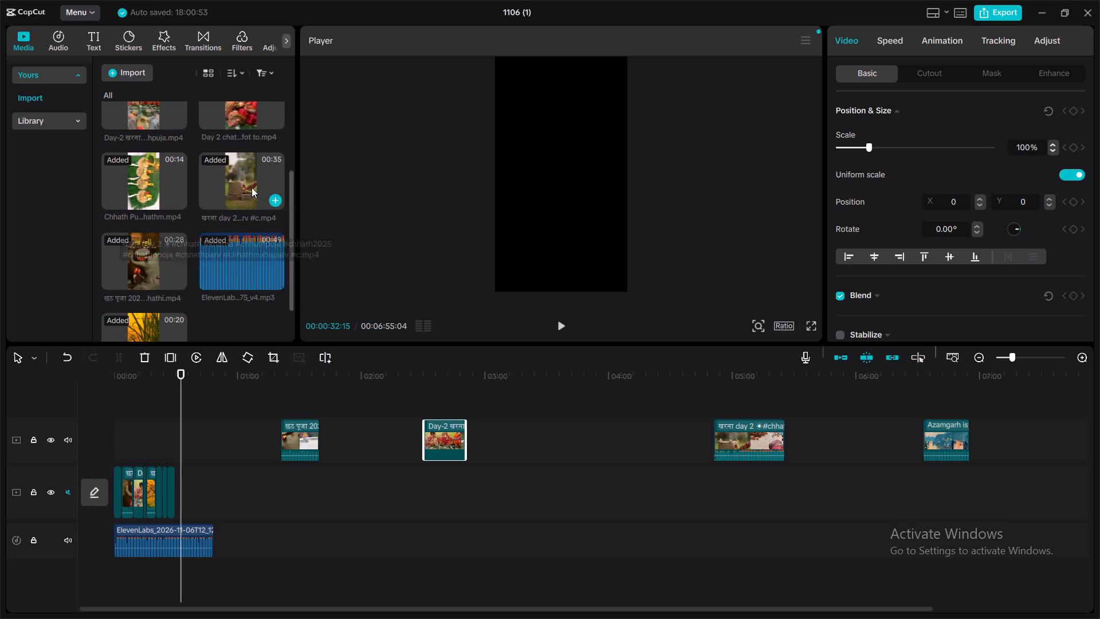
pyautogui.scroll(-1, 252, 186)
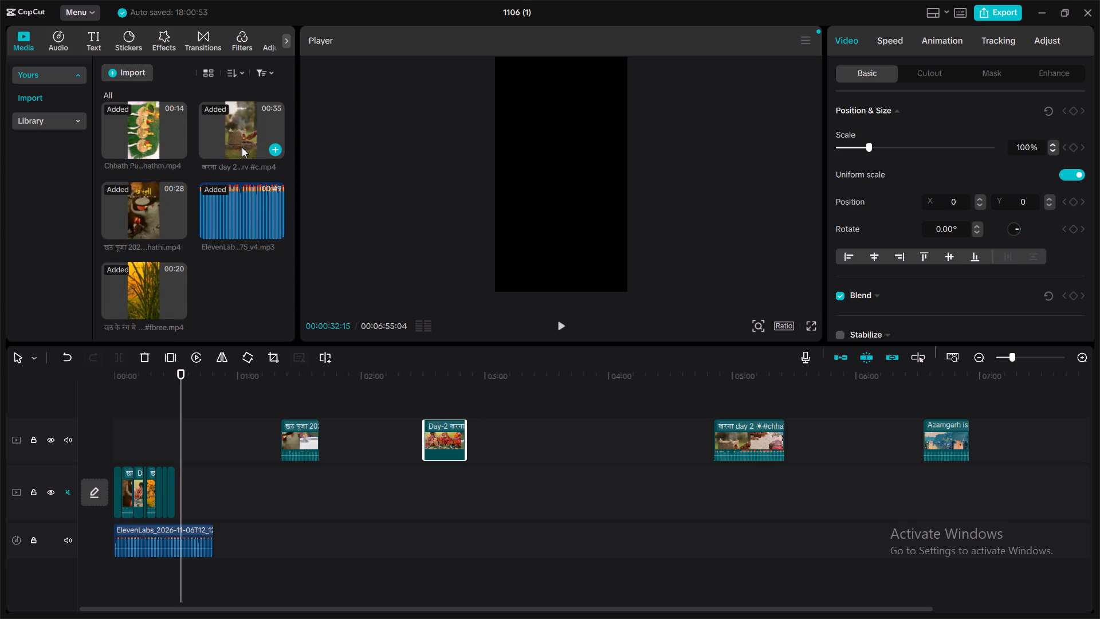
pyautogui.moveTo(242, 145); pyautogui.dragTo(261, 496)
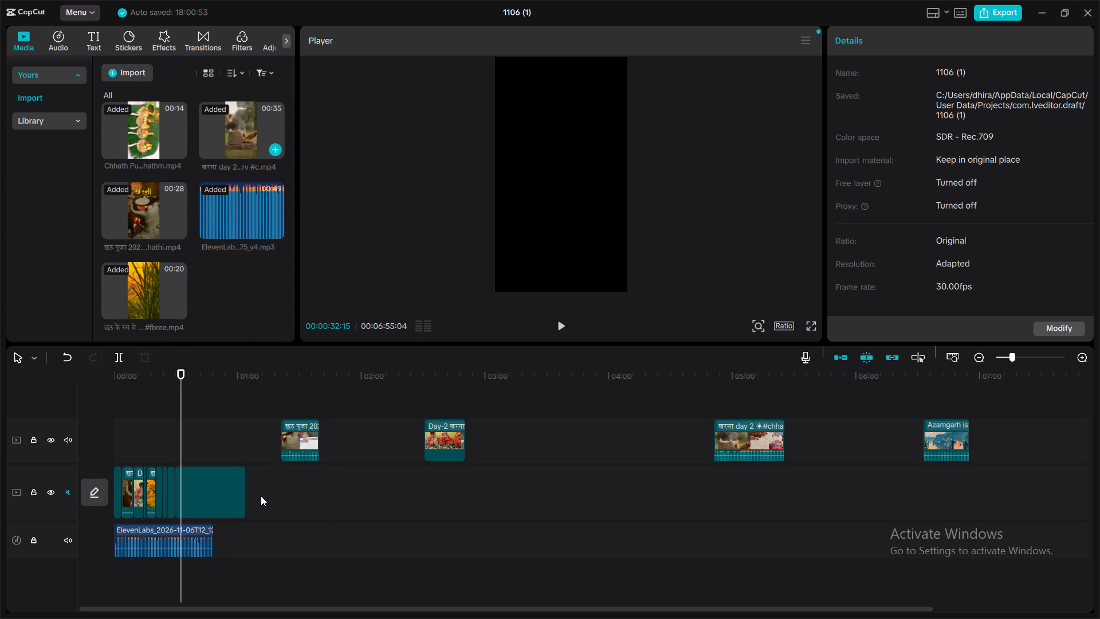
pyautogui.click(219, 428)
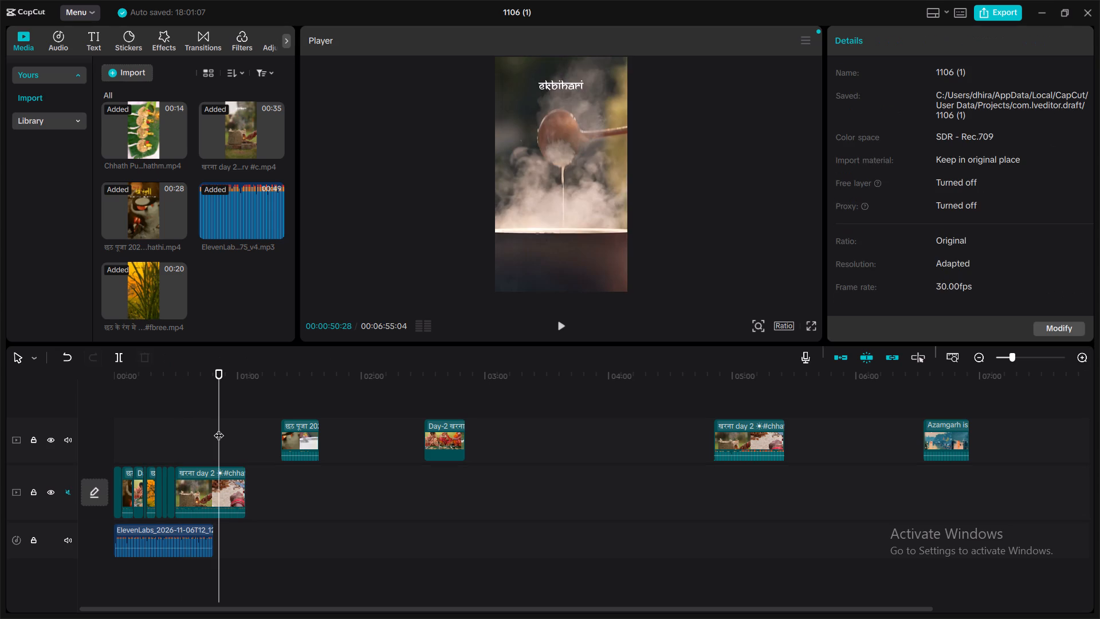
pyautogui.moveTo(219, 428); pyautogui.dragTo(245, 430)
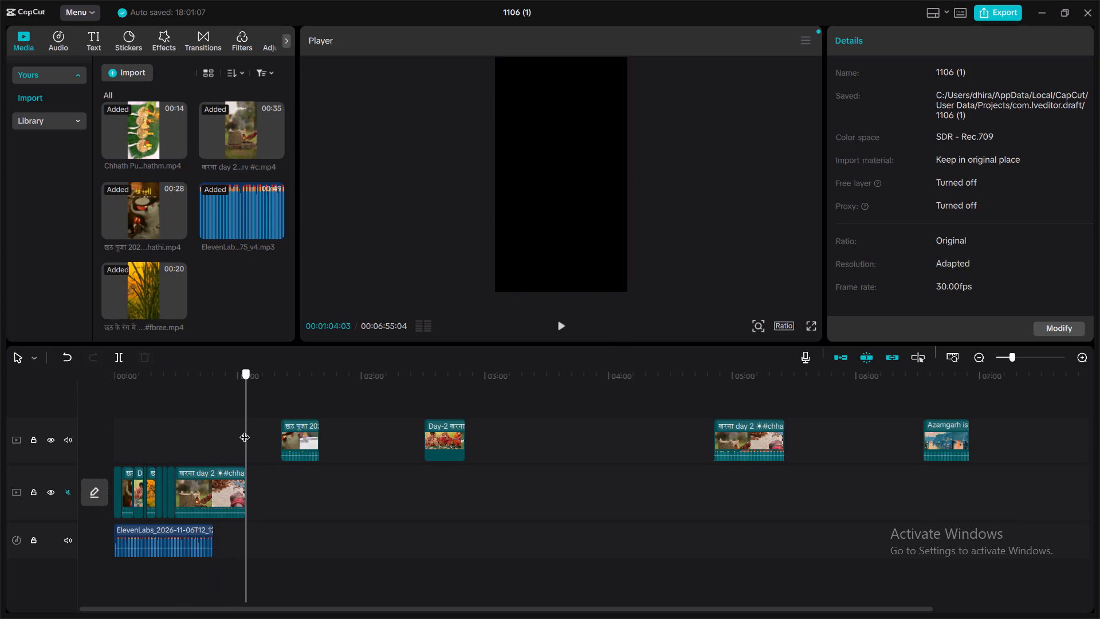
pyautogui.moveTo(245, 430); pyautogui.dragTo(190, 429)
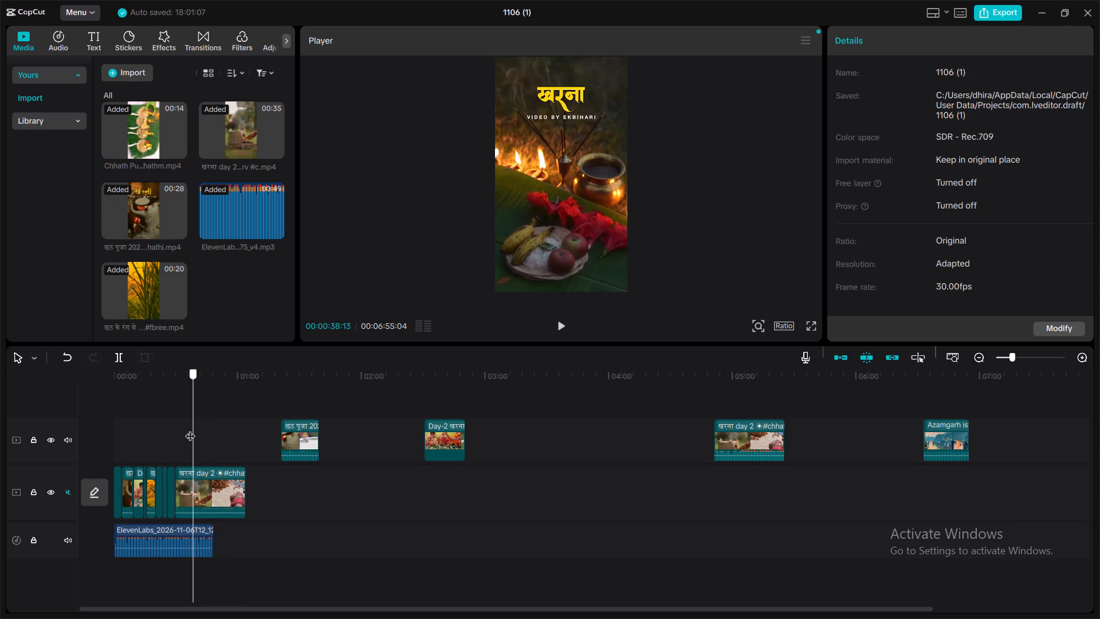
pyautogui.moveTo(190, 429); pyautogui.dragTo(174, 429)
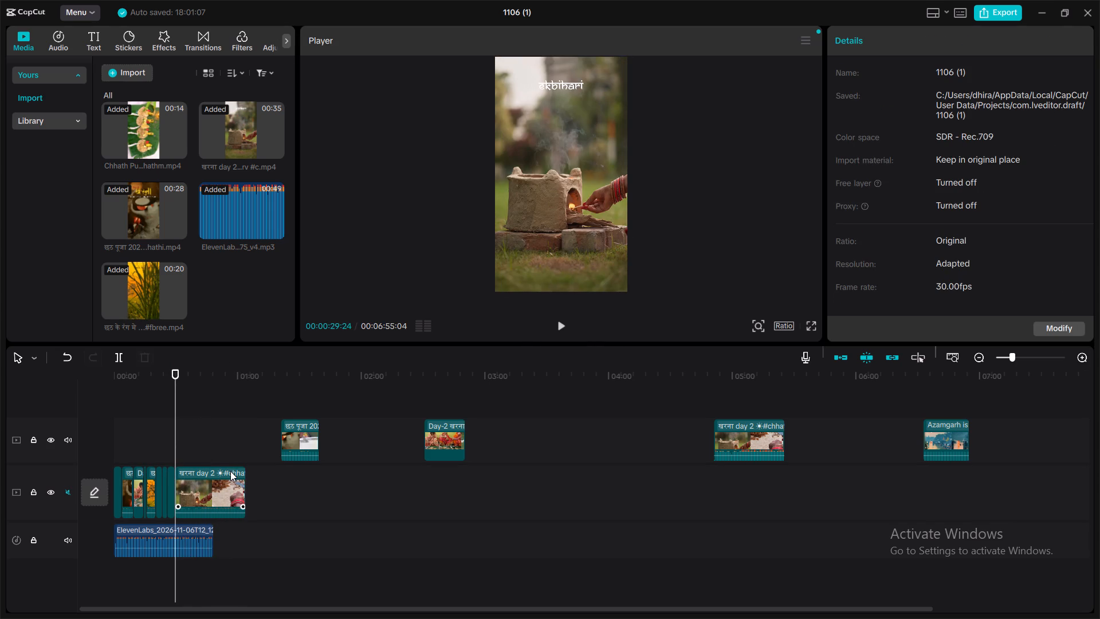
# Park the newly added खरना day 2 clip on a new upper track at about 00:03:00.
pyautogui.moveTo(230, 471); pyautogui.dragTo(545, 420)
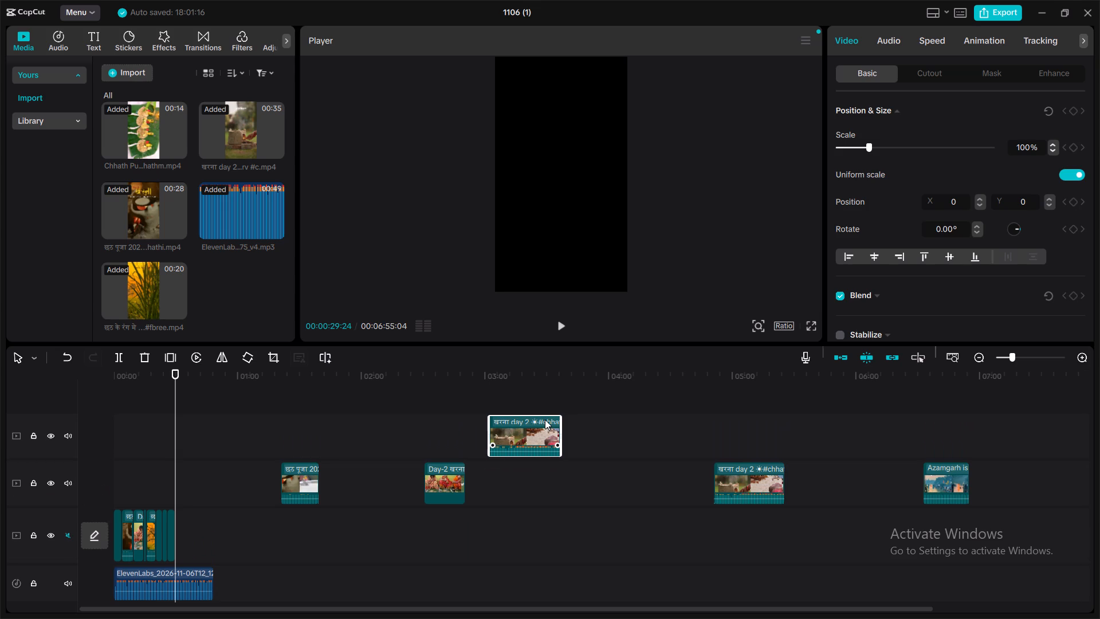
# Skim back over the footage already placed on the main track between about 00:00:09 and 00:00:29:24.
pyautogui.moveTo(174, 460); pyautogui.dragTo(144, 464)
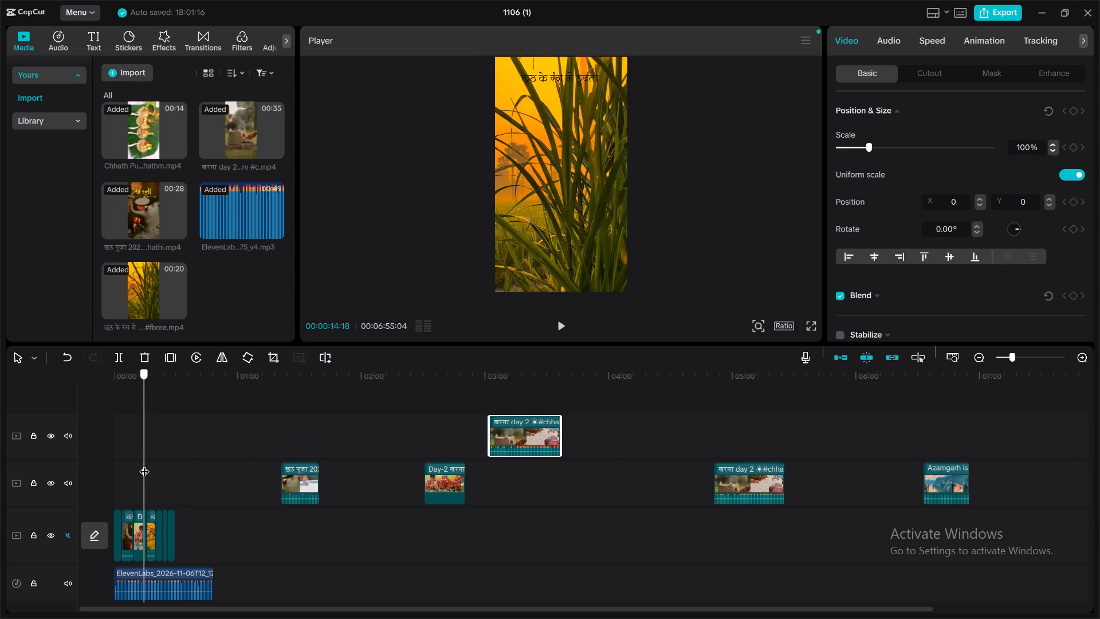
pyautogui.moveTo(144, 464); pyautogui.dragTo(139, 466)
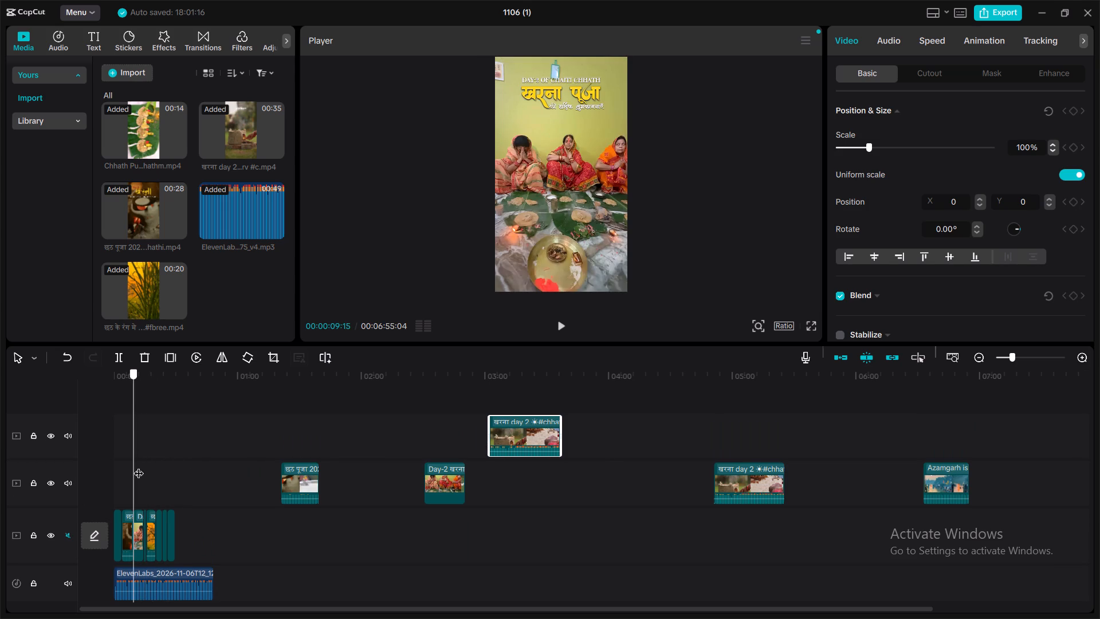
pyautogui.moveTo(139, 466); pyautogui.dragTo(177, 471)
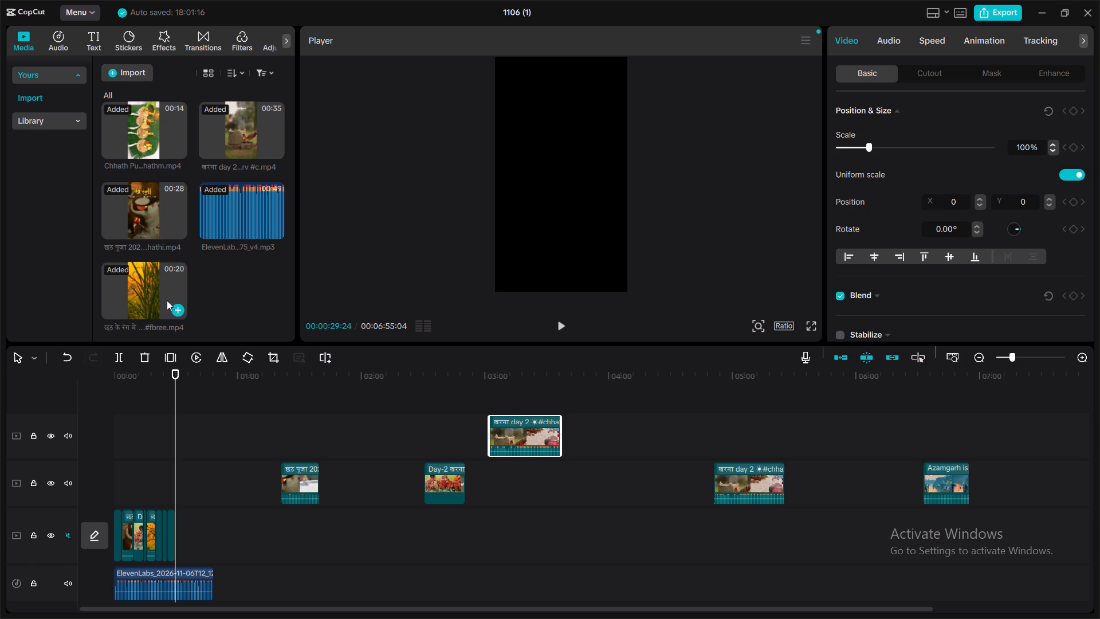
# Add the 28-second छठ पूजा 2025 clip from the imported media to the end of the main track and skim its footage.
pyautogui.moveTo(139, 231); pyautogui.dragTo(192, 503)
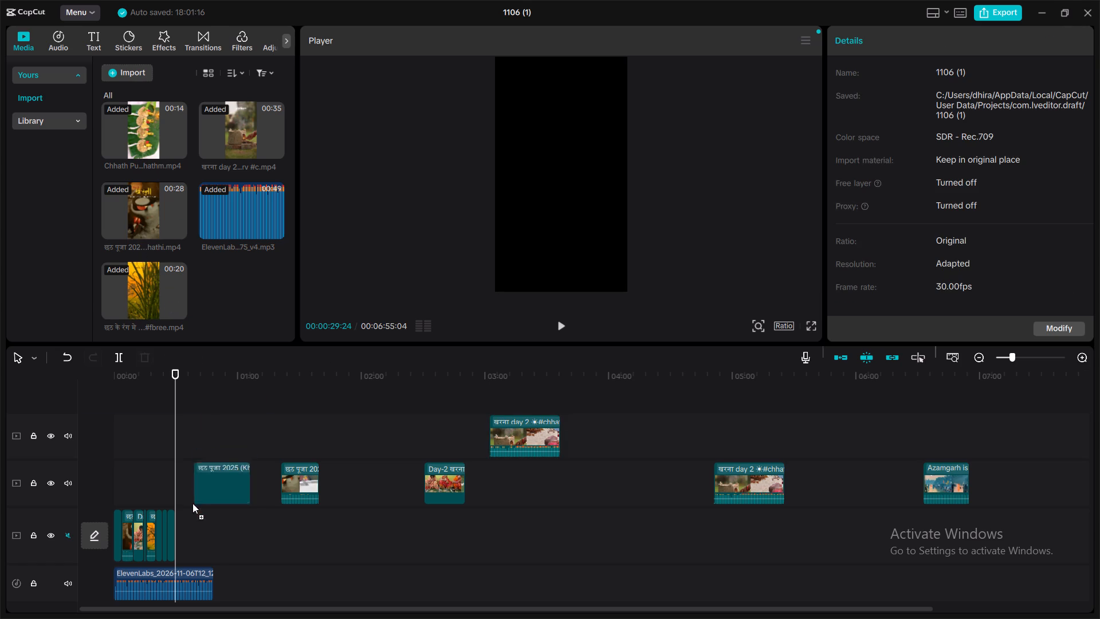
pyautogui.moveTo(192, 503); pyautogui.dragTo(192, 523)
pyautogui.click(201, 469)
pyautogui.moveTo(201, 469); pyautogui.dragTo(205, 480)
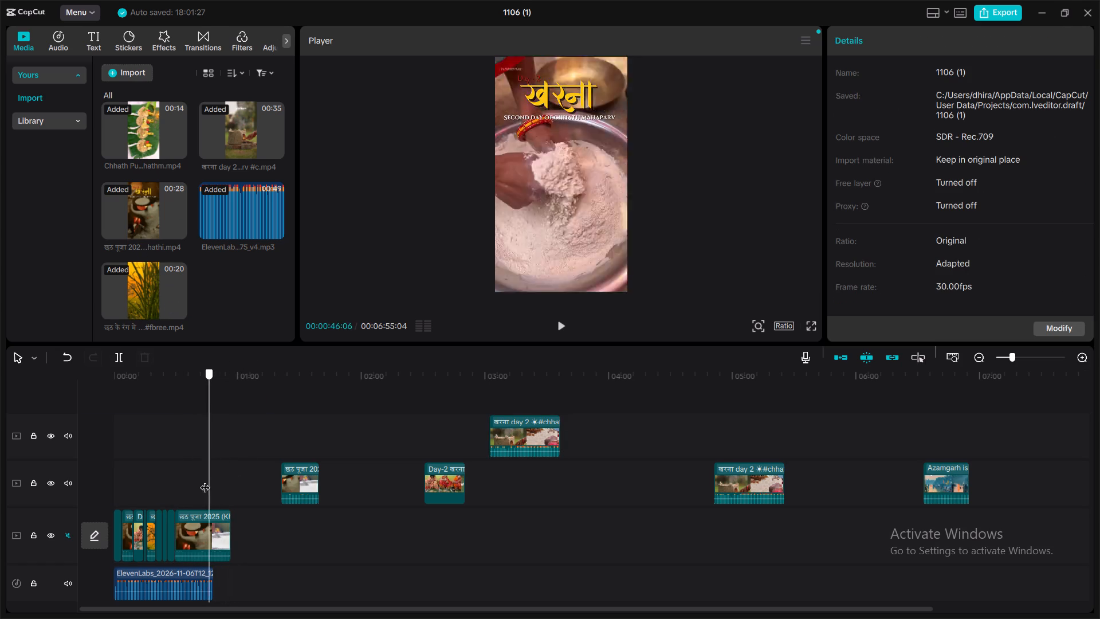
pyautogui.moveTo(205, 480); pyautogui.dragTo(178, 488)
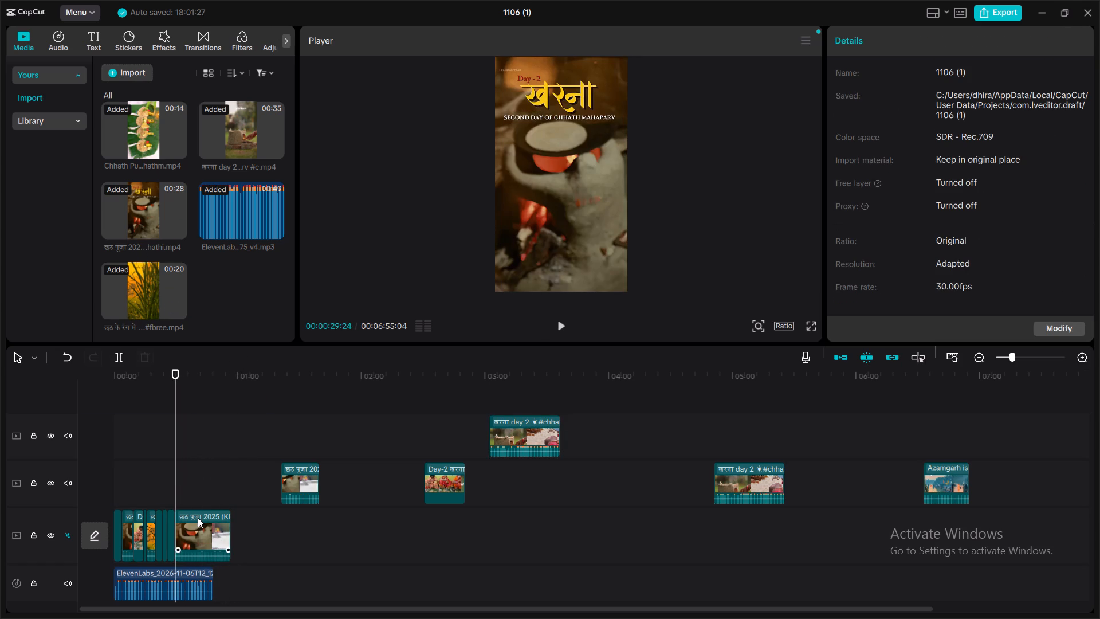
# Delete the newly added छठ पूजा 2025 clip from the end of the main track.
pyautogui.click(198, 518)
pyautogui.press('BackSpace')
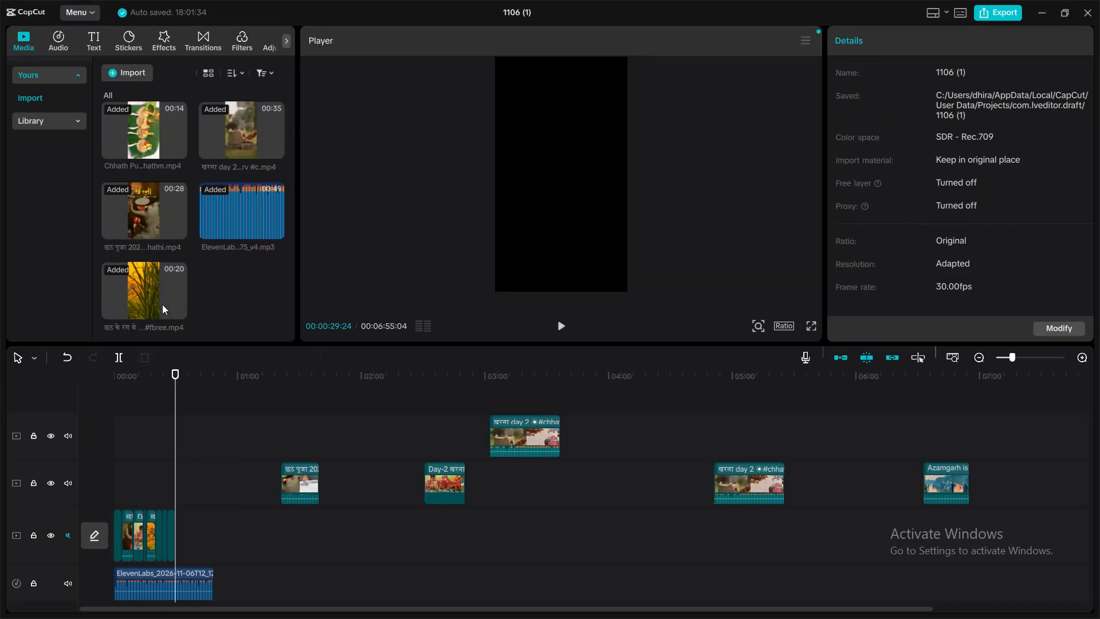
# Add the 20-second Day-2 खरना (1) clip from the imported media to the main track, directly after the trimmed Day 2 clip.
pyautogui.scroll(7, 147, 245)
pyautogui.moveTo(149, 128); pyautogui.dragTo(194, 387)
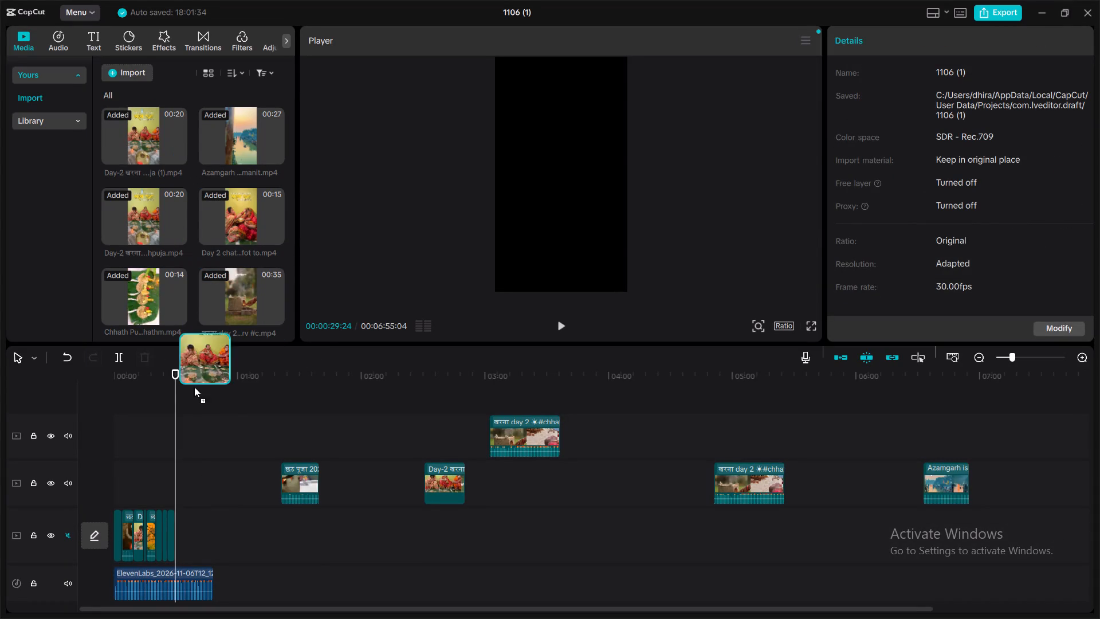
pyautogui.moveTo(194, 387); pyautogui.dragTo(187, 537)
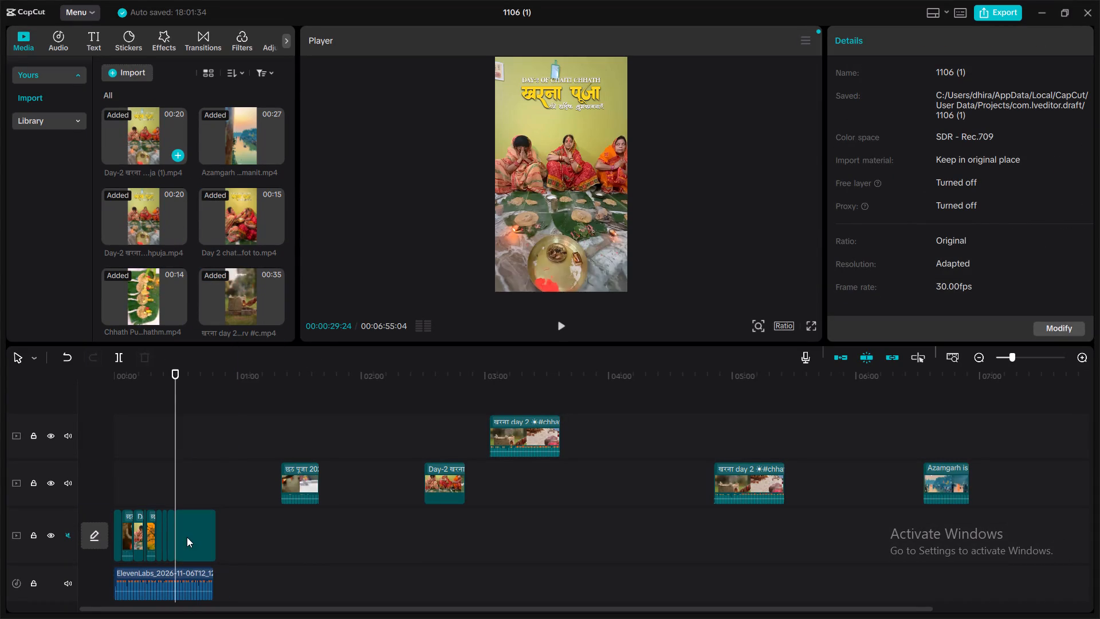
# Trim about 11 seconds off the start of the newly added Day-2 खरना (1) clip on the main track, keeping roughly its last 9 seconds.
pyautogui.click(563, 324)
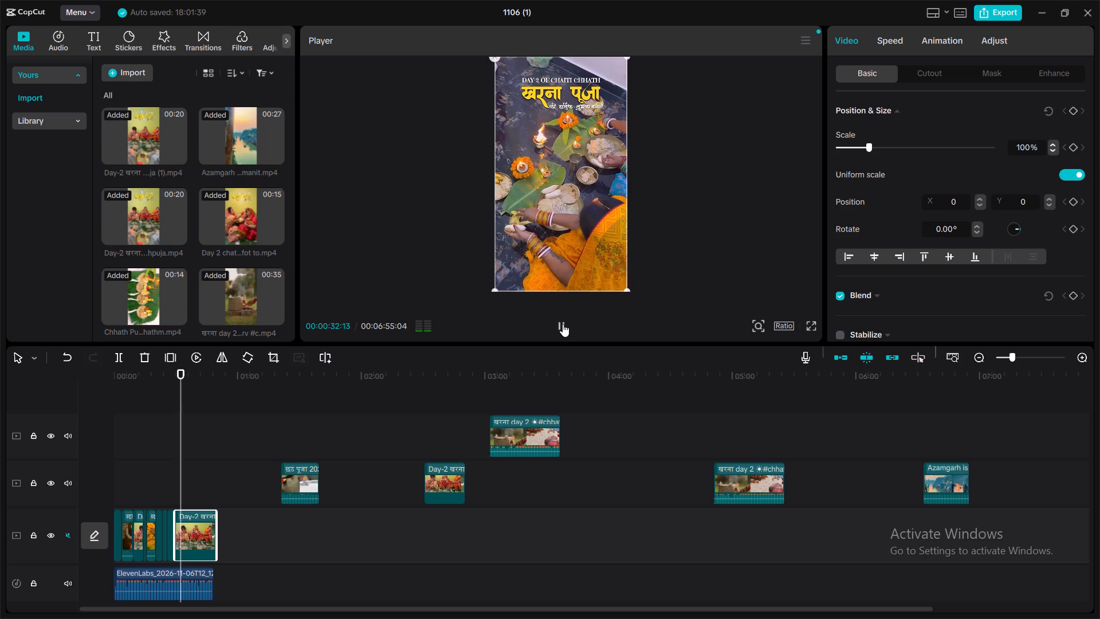
pyautogui.click(563, 324)
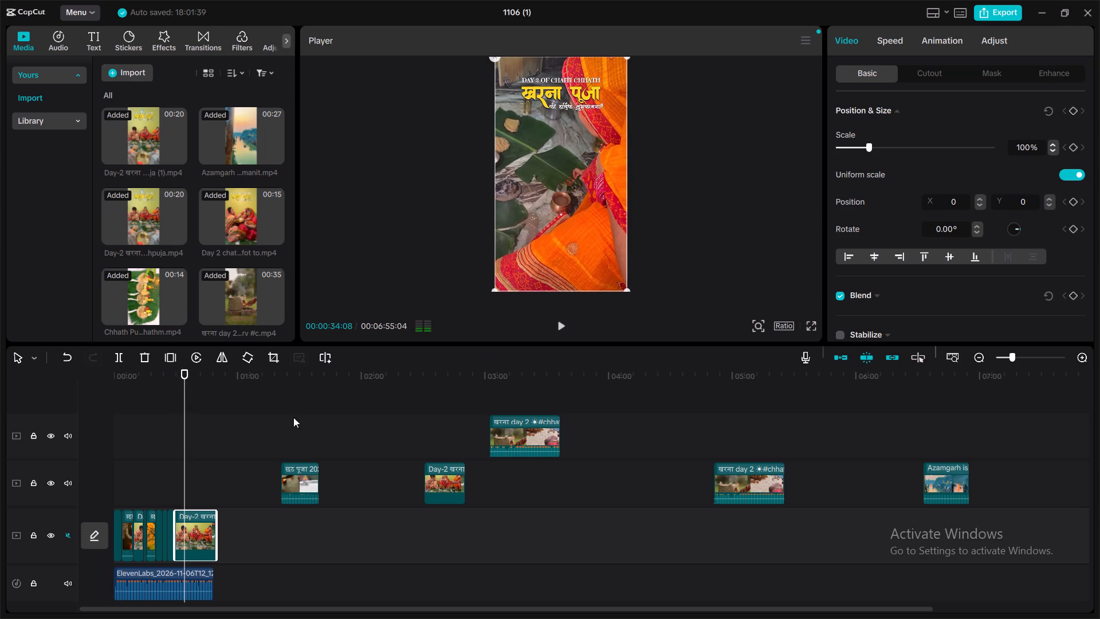
pyautogui.moveTo(184, 435); pyautogui.dragTo(202, 436)
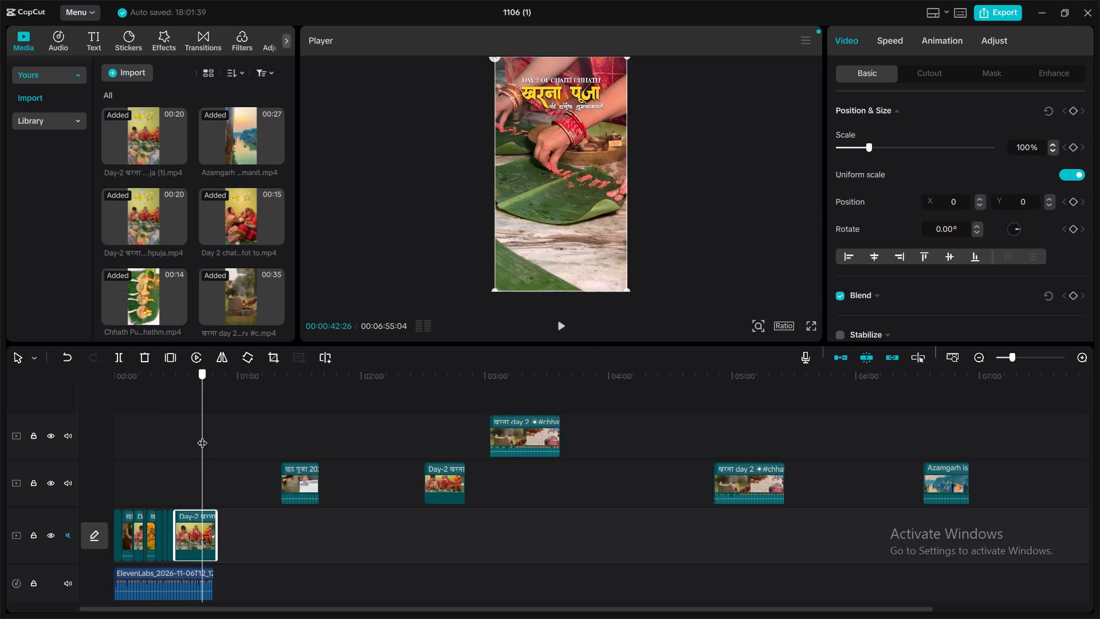
pyautogui.moveTo(202, 436); pyautogui.dragTo(195, 437)
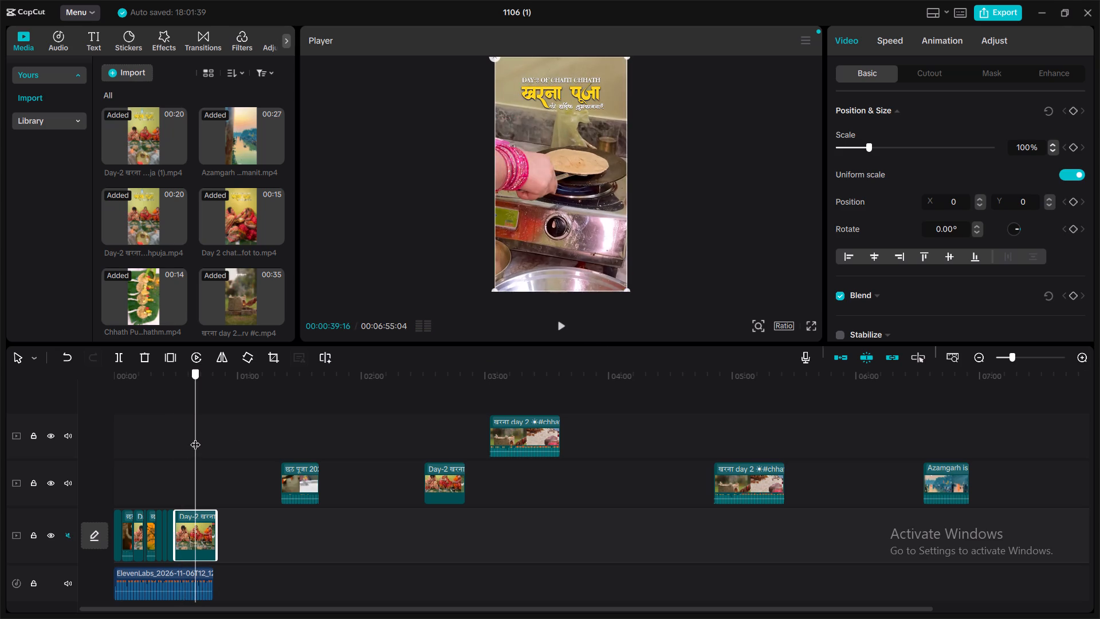
pyautogui.moveTo(195, 437); pyautogui.dragTo(198, 436)
pyautogui.moveTo(172, 511); pyautogui.dragTo(192, 513)
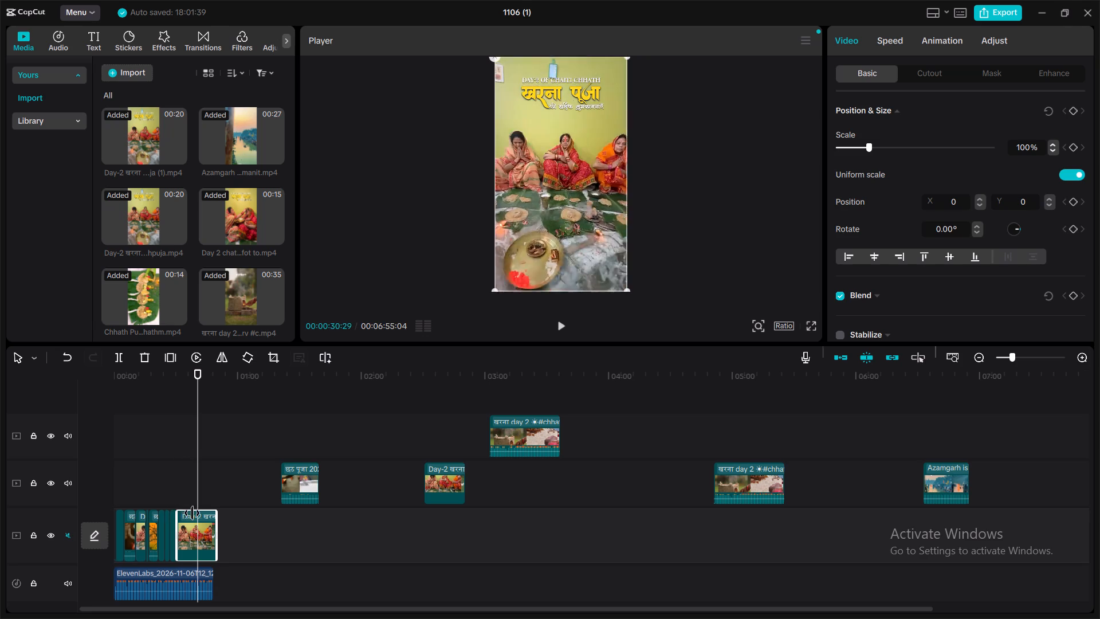
pyautogui.moveTo(192, 513); pyautogui.dragTo(196, 514)
# Play back the trimmed Day-2 खरना clip from 00:00:29:24 and listen to the voice-over following it, up to about 00:00:44.
pyautogui.click(173, 484)
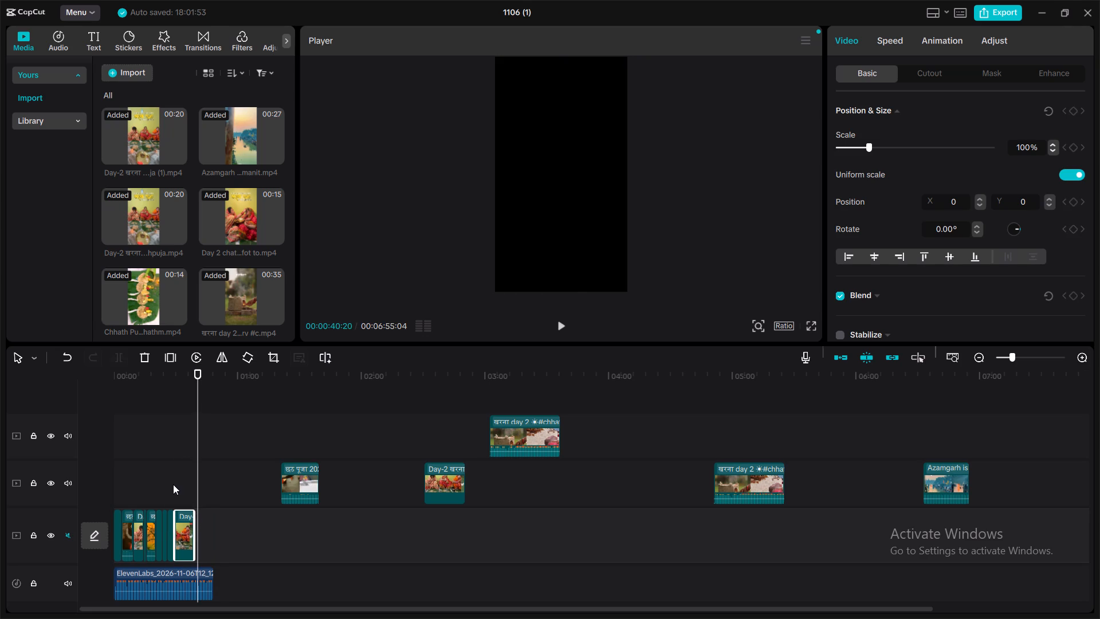
pyautogui.click(560, 322)
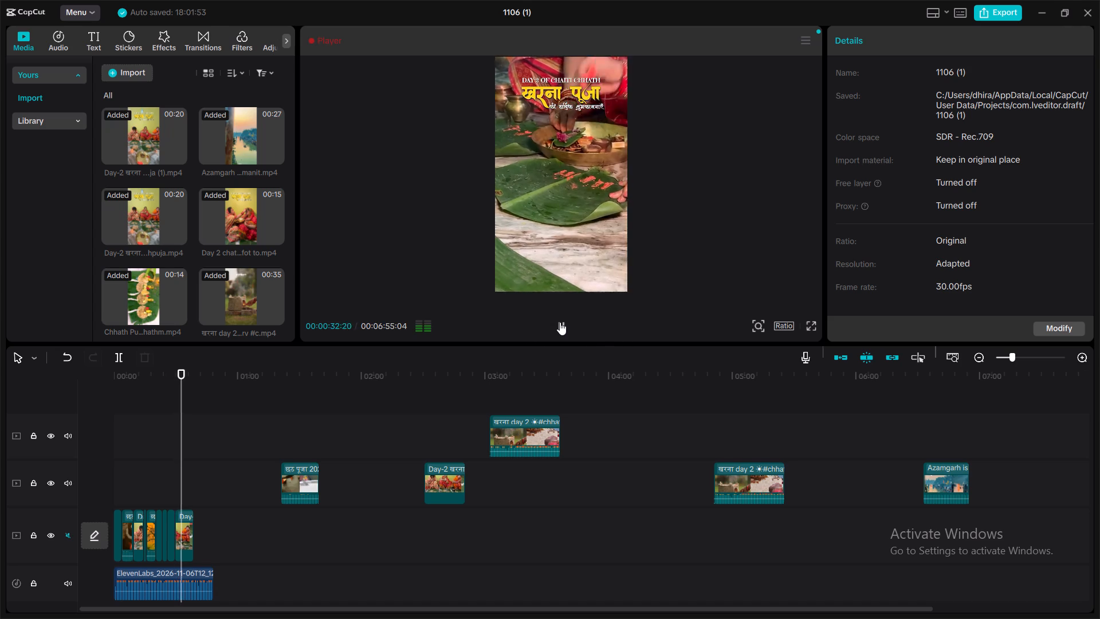
pyautogui.click(560, 322)
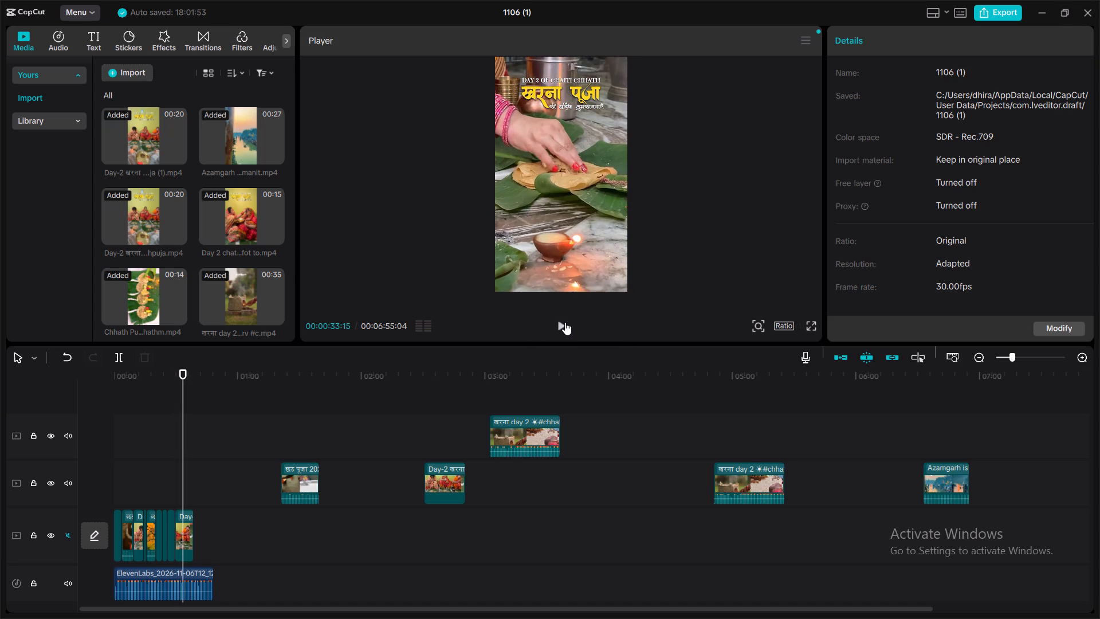
pyautogui.click(560, 322)
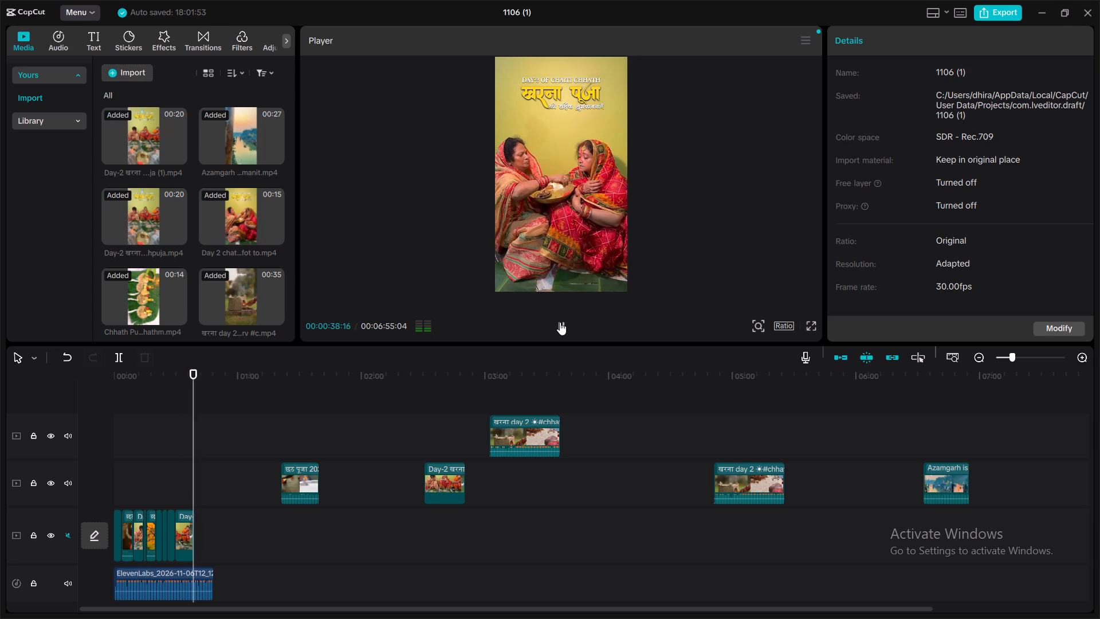
pyautogui.click(560, 322)
pyautogui.click(560, 322)
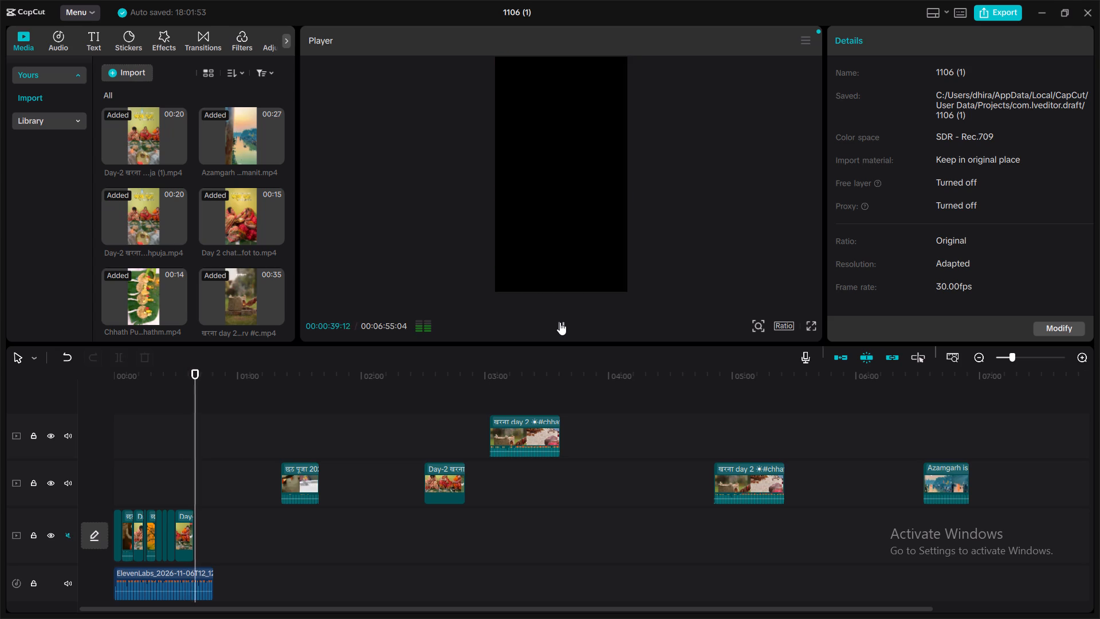
pyautogui.click(560, 322)
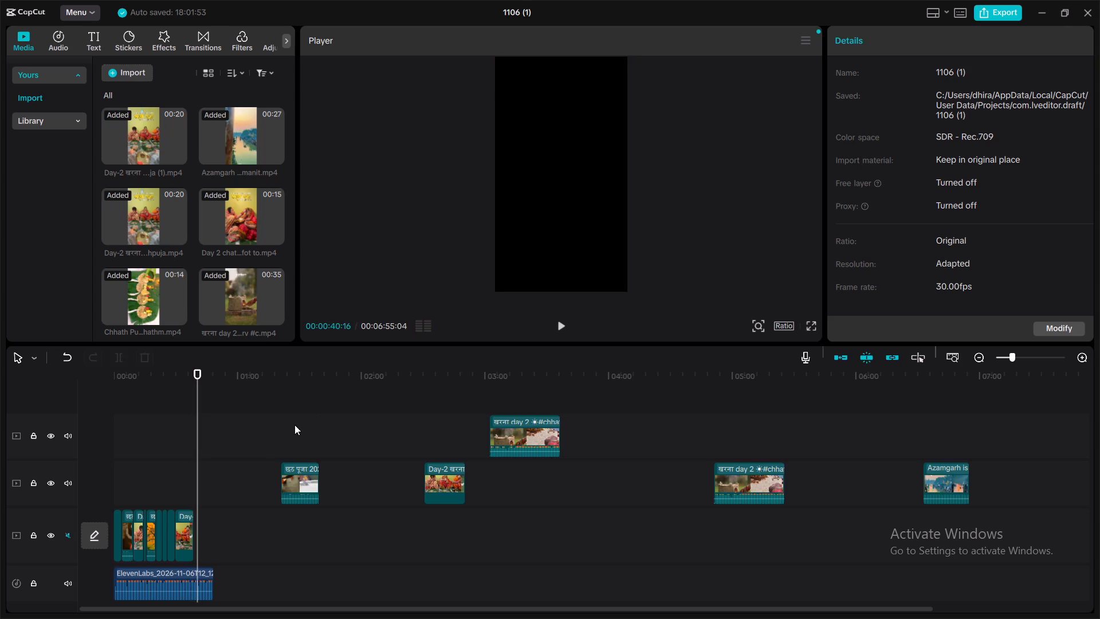
pyautogui.click(294, 425)
pyautogui.moveTo(294, 425); pyautogui.dragTo(315, 425)
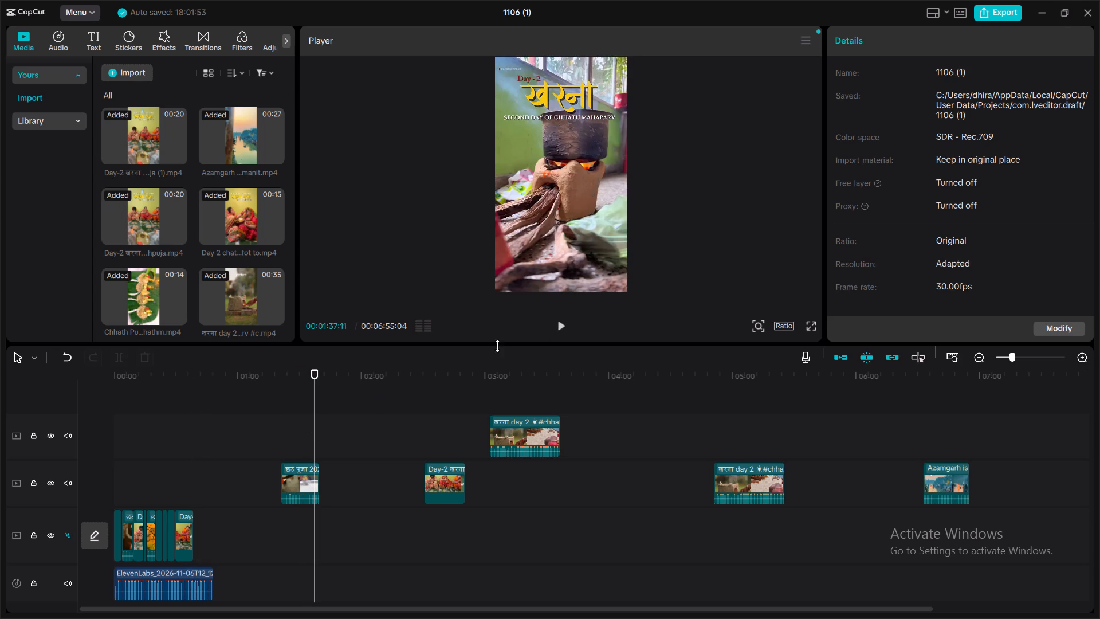
pyautogui.click(206, 442)
pyautogui.moveTo(206, 442); pyautogui.dragTo(197, 448)
pyautogui.click(555, 324)
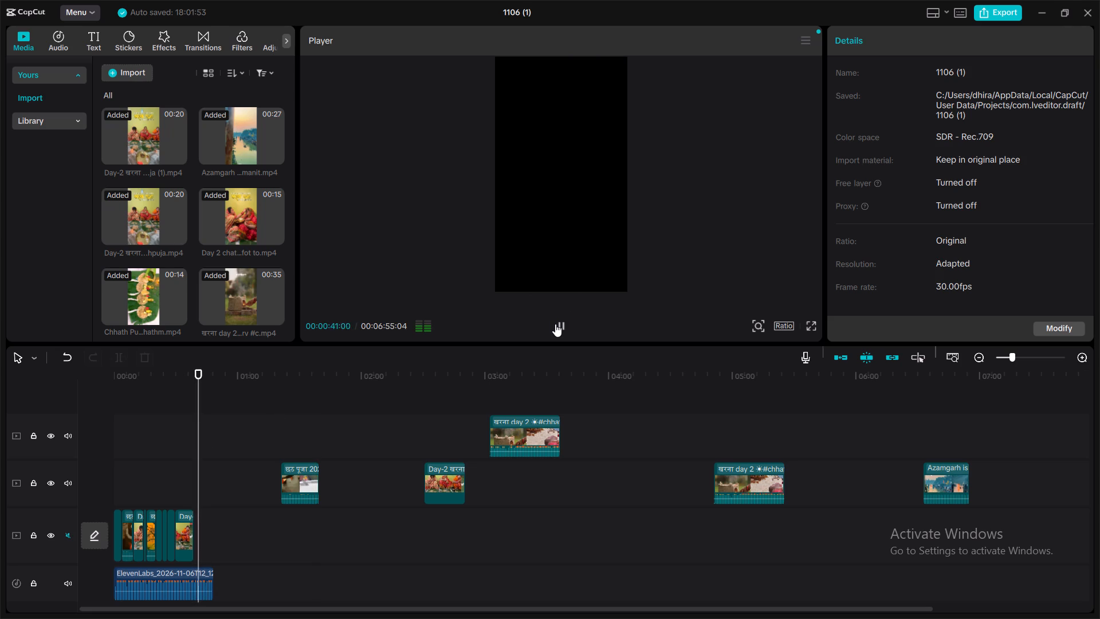
pyautogui.click(555, 324)
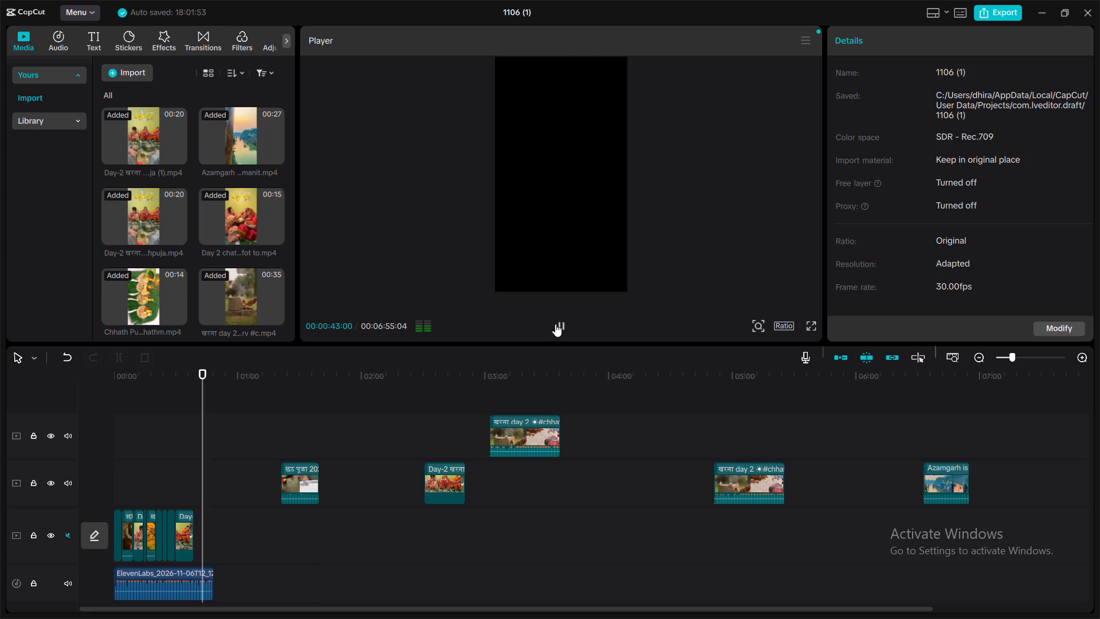
pyautogui.click(555, 324)
pyautogui.click(555, 324)
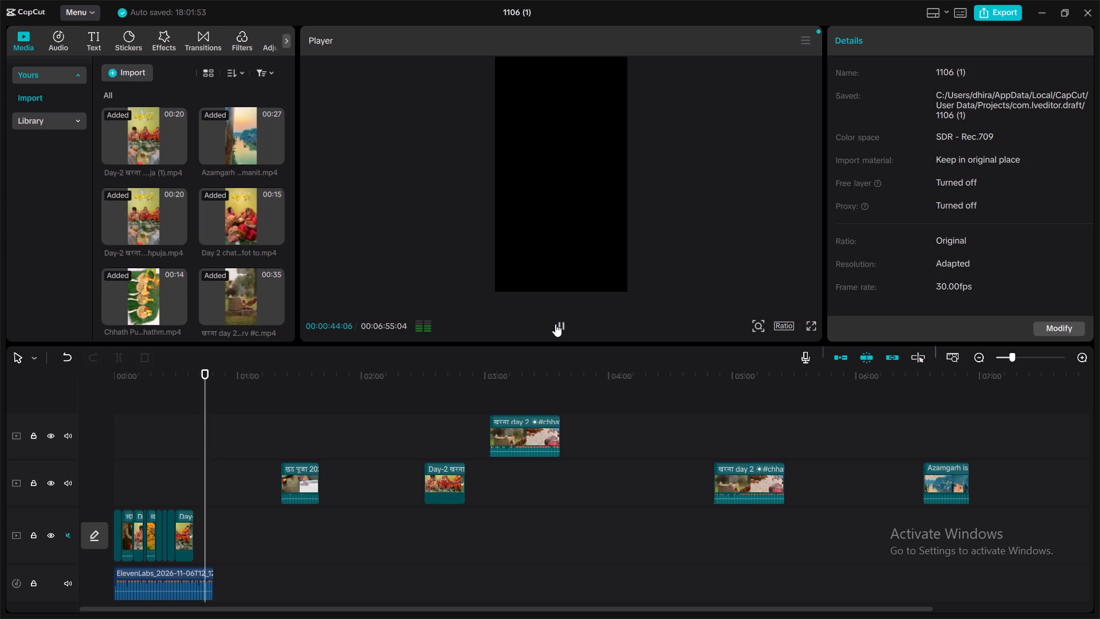
pyautogui.click(199, 400)
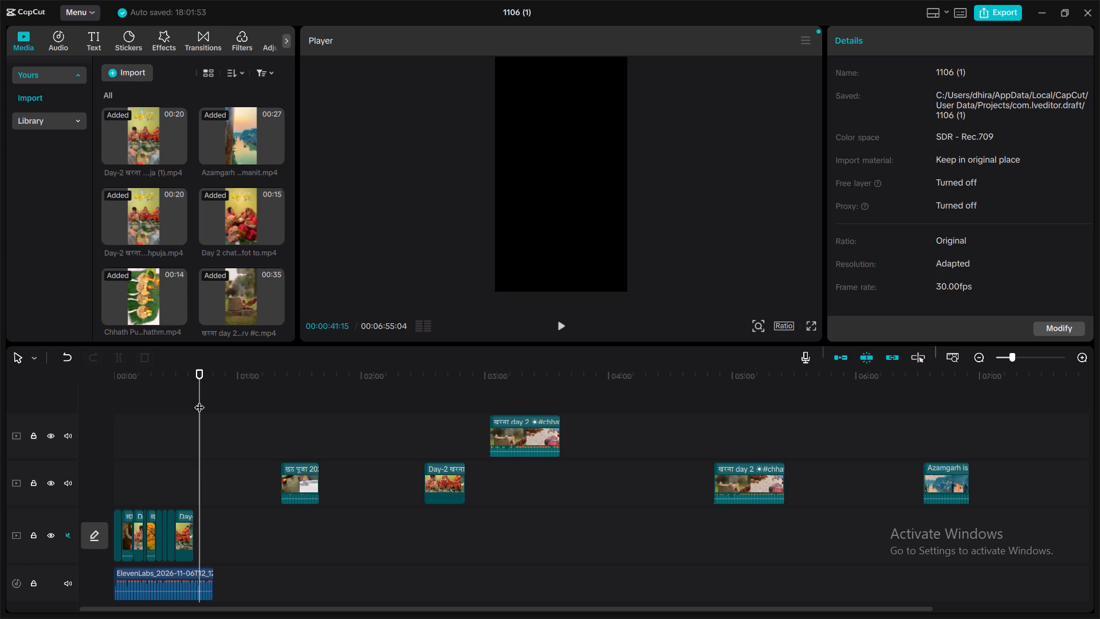
pyautogui.click(199, 400)
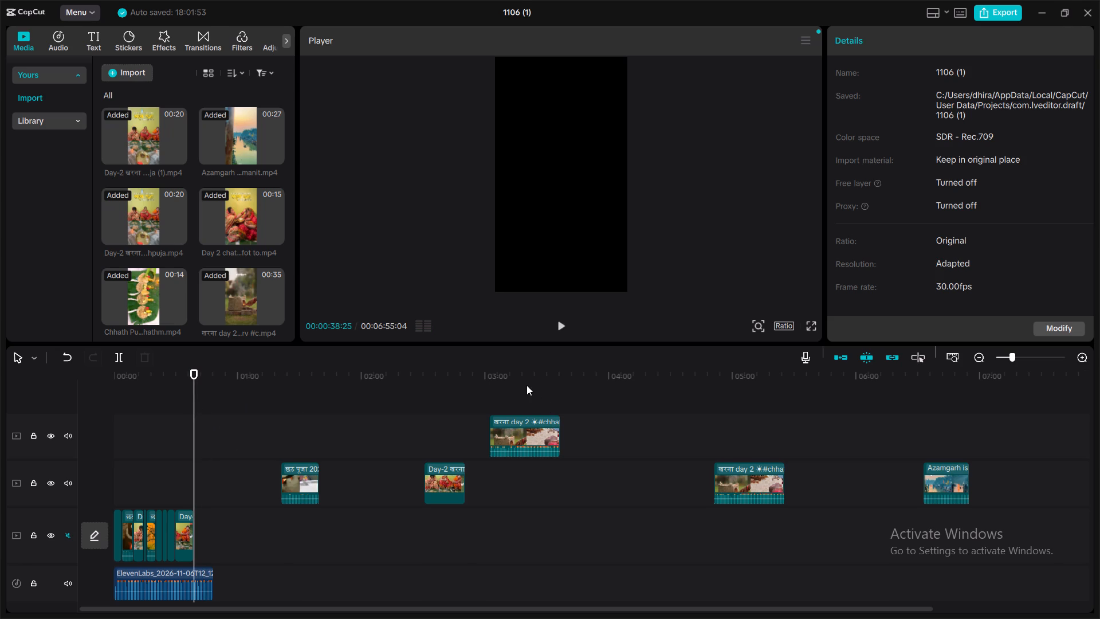
# Skim the spare clips on the upper tracks for footage suiting the uncovered end of the voice-over.
pyautogui.click(527, 385)
pyautogui.moveTo(527, 385); pyautogui.dragTo(628, 398)
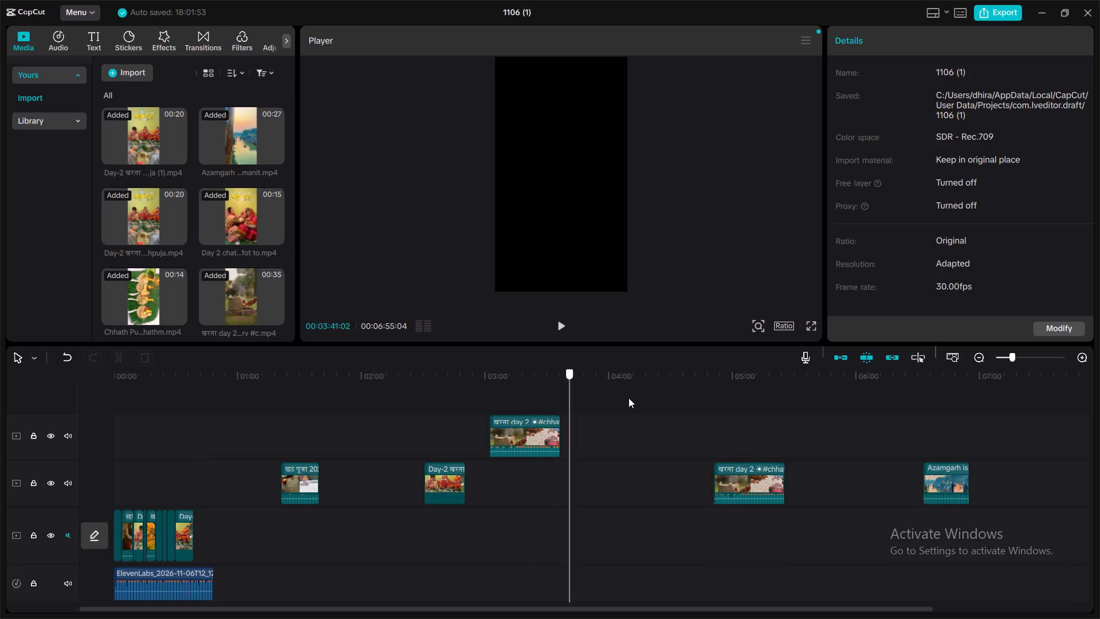
pyautogui.moveTo(628, 398); pyautogui.dragTo(737, 428)
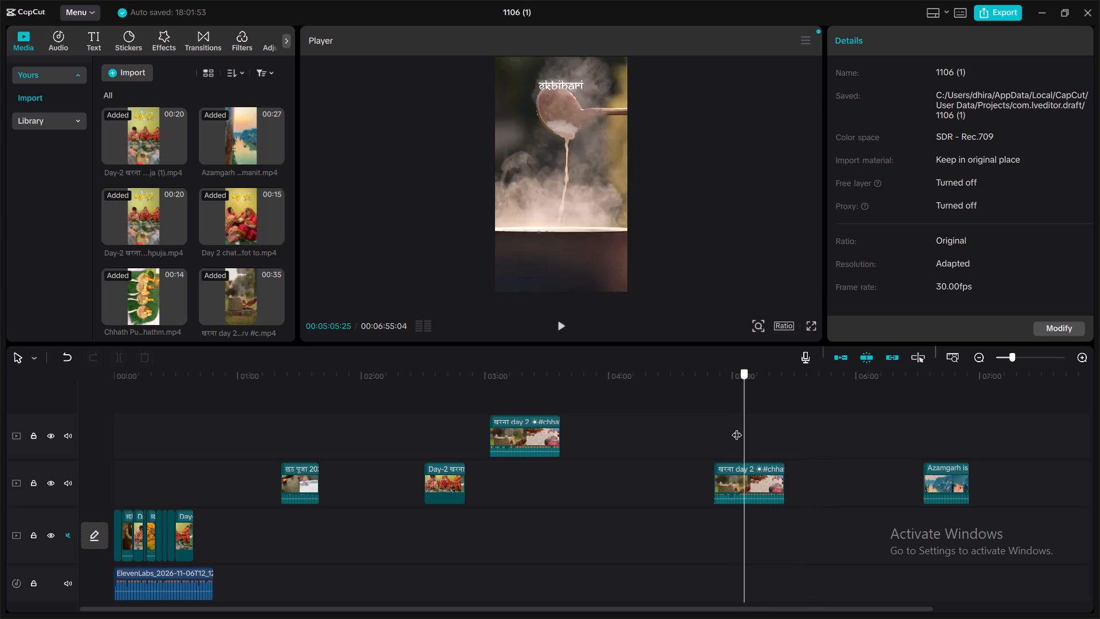
pyautogui.moveTo(737, 428); pyautogui.dragTo(1009, 439)
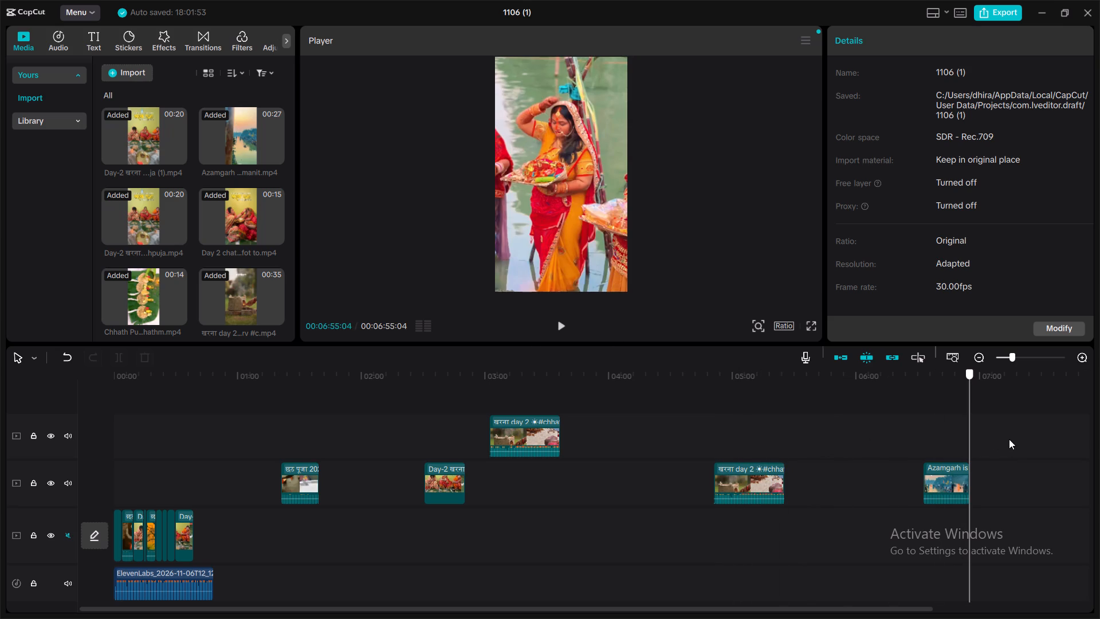
pyautogui.moveTo(1009, 439); pyautogui.dragTo(773, 459)
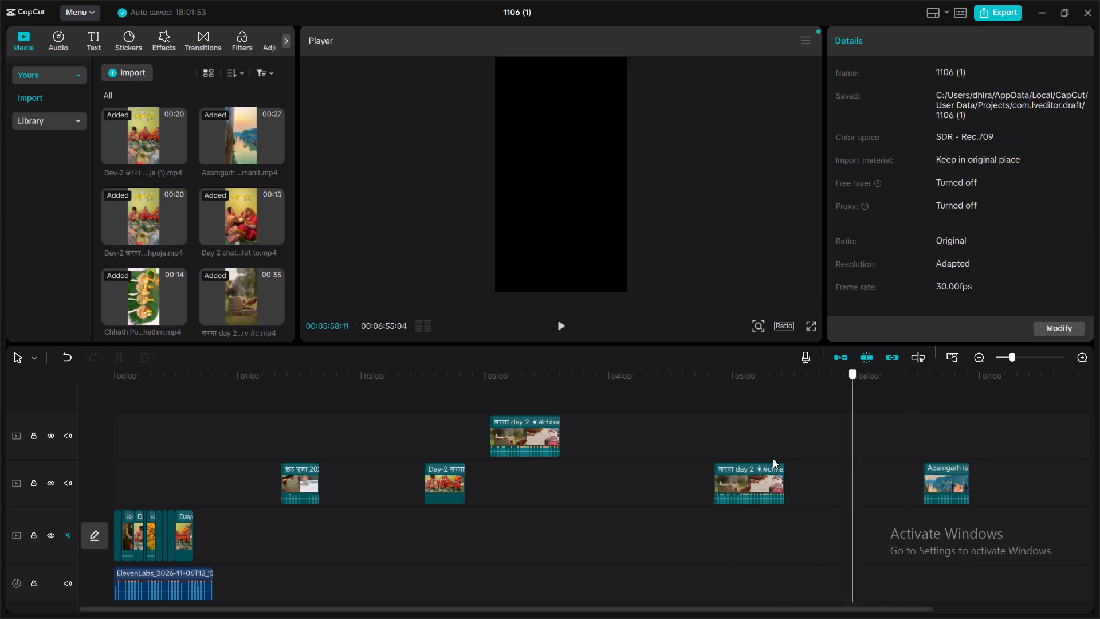
pyautogui.moveTo(773, 459); pyautogui.dragTo(468, 425)
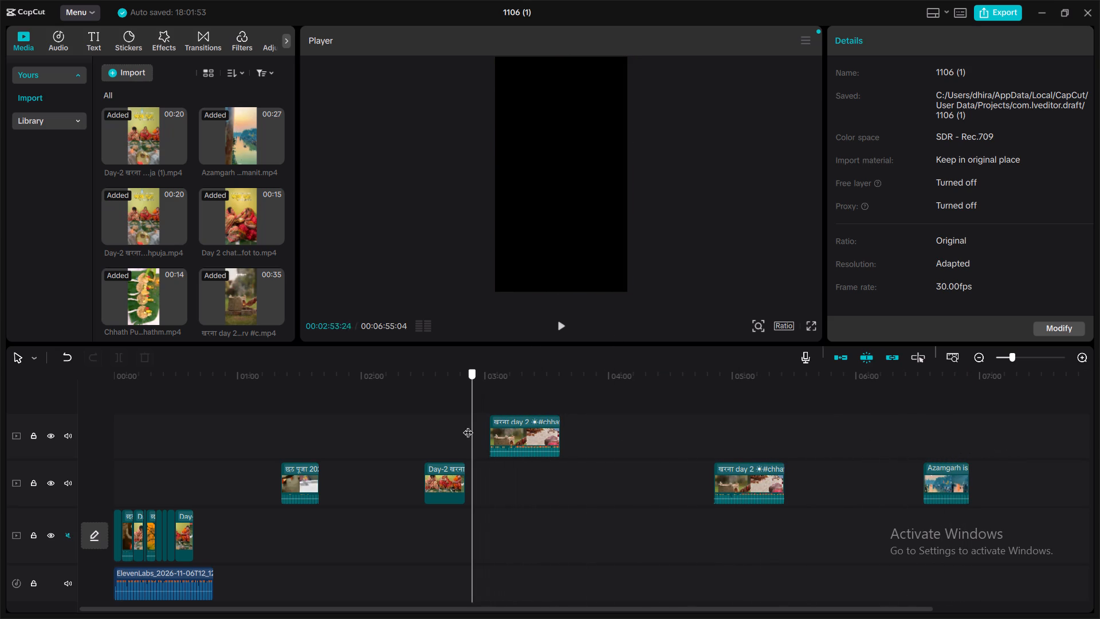
pyautogui.moveTo(468, 425); pyautogui.dragTo(422, 437)
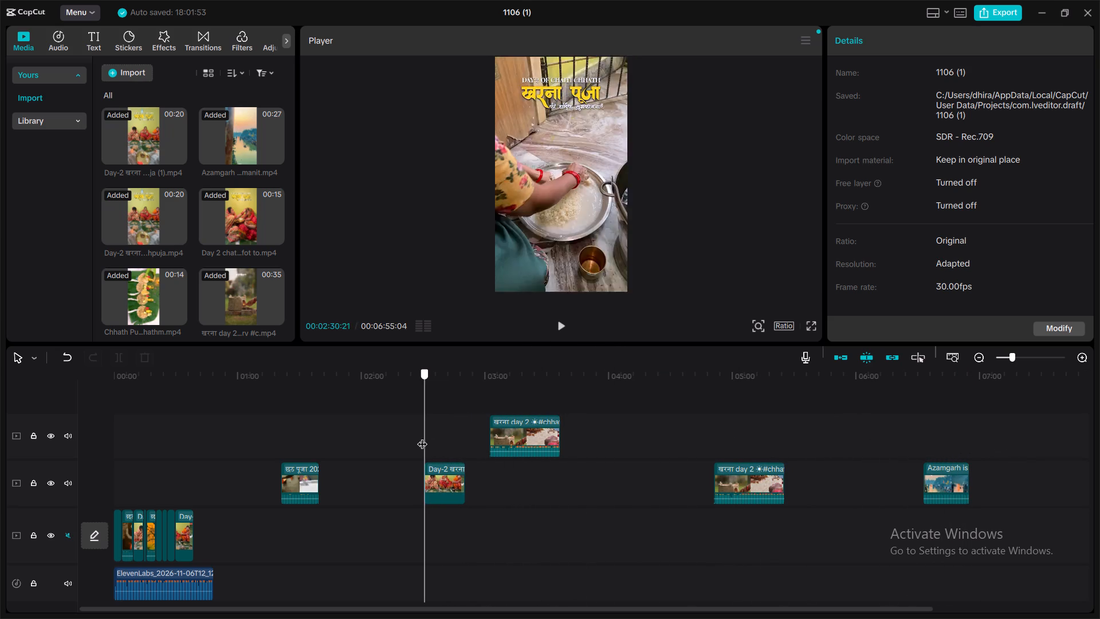
pyautogui.moveTo(422, 437); pyautogui.dragTo(419, 438)
pyautogui.moveTo(419, 438); pyautogui.dragTo(294, 467)
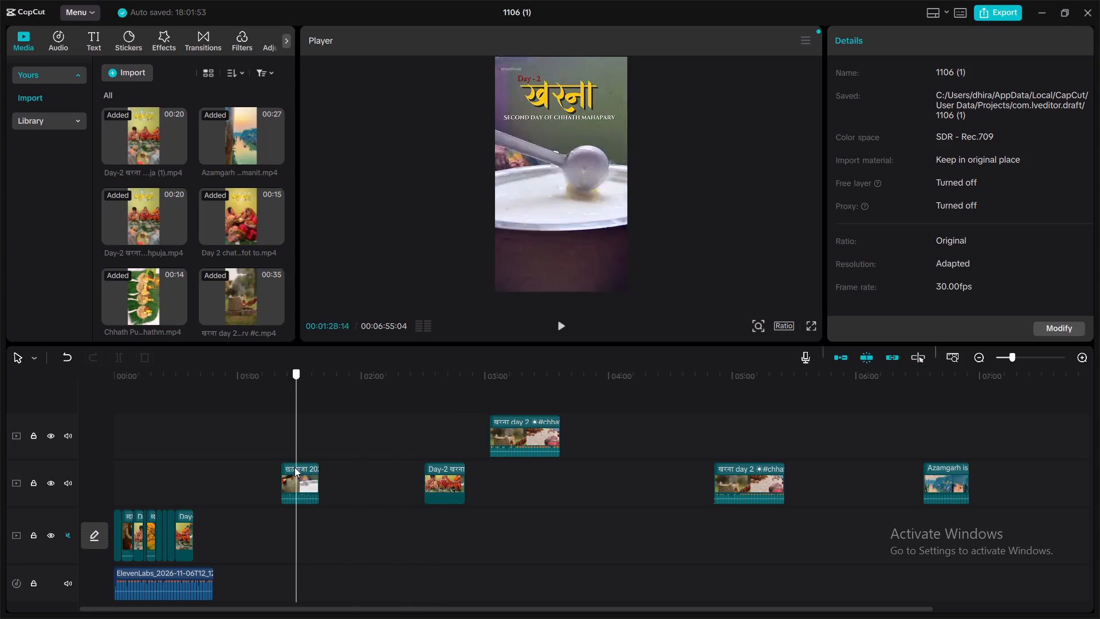
pyautogui.moveTo(294, 467); pyautogui.dragTo(290, 467)
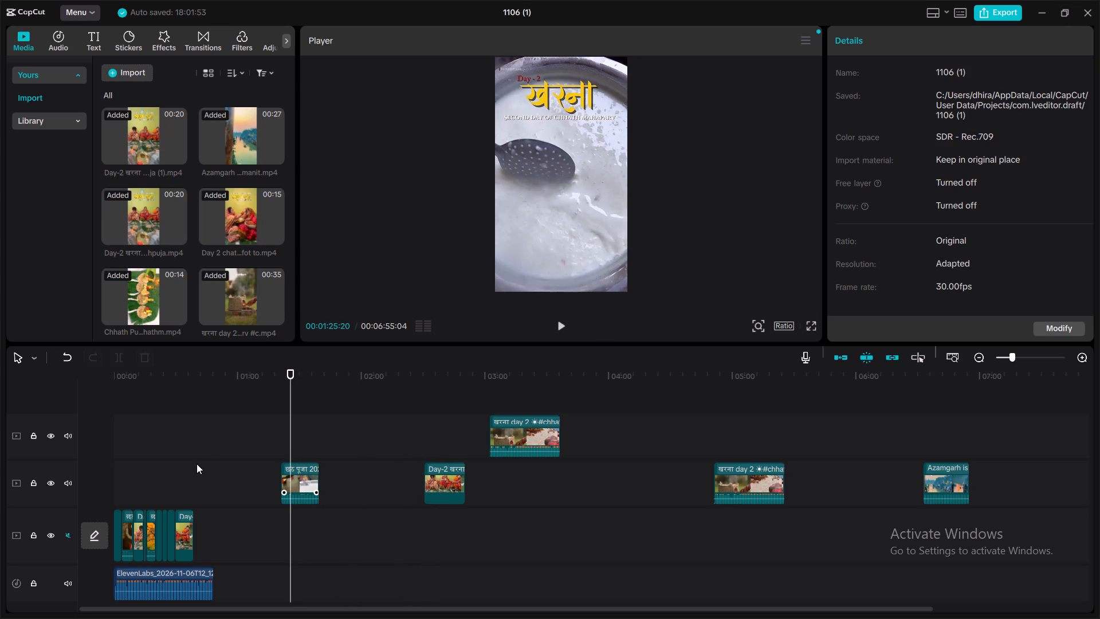
# Move the spare Day-2 खरना clip from the upper track to the end of the main track, at 00:00:38:25.
pyautogui.click(197, 464)
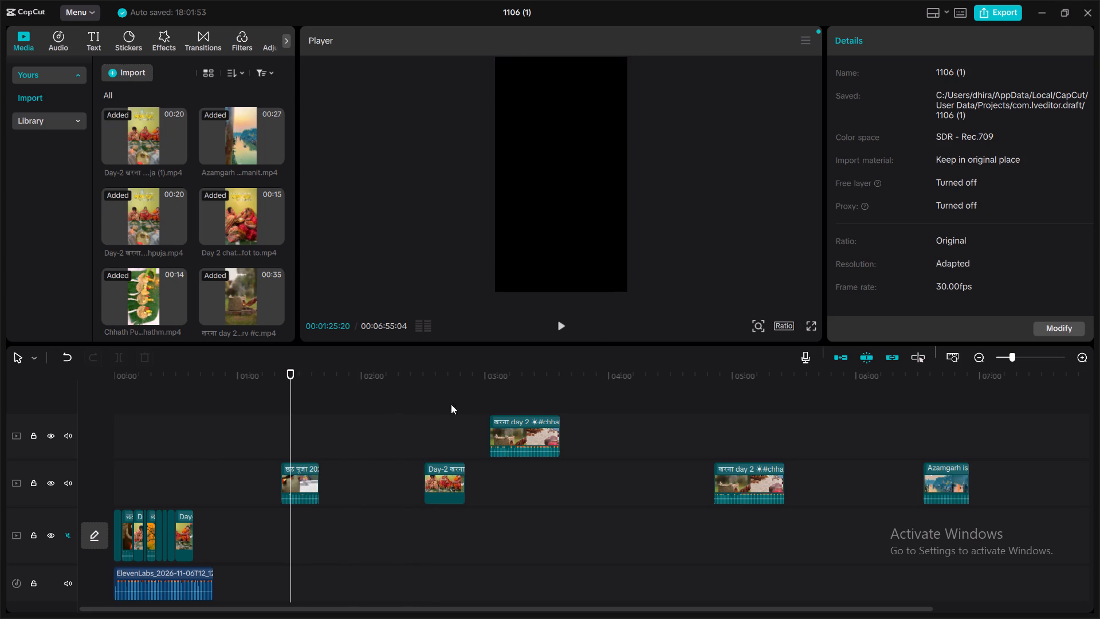
pyautogui.moveTo(450, 469); pyautogui.dragTo(435, 522)
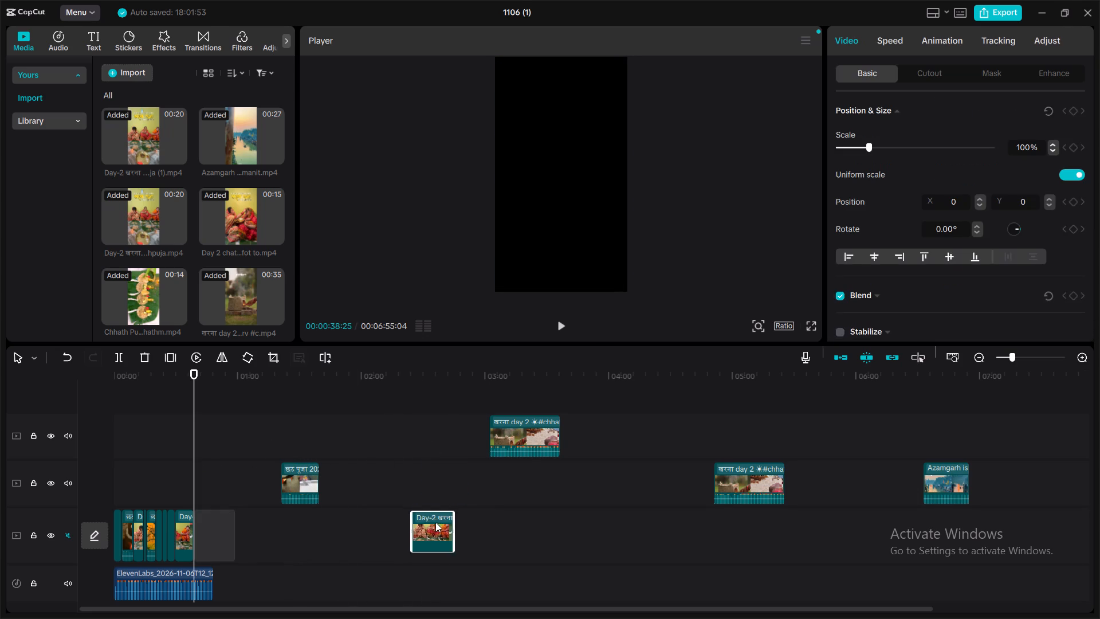
pyautogui.moveTo(435, 522); pyautogui.dragTo(435, 523)
# Play the last Day-2 खरना clip on the main track against the voice-over and trim its end back to 00:00:41:18.
pyautogui.click(568, 322)
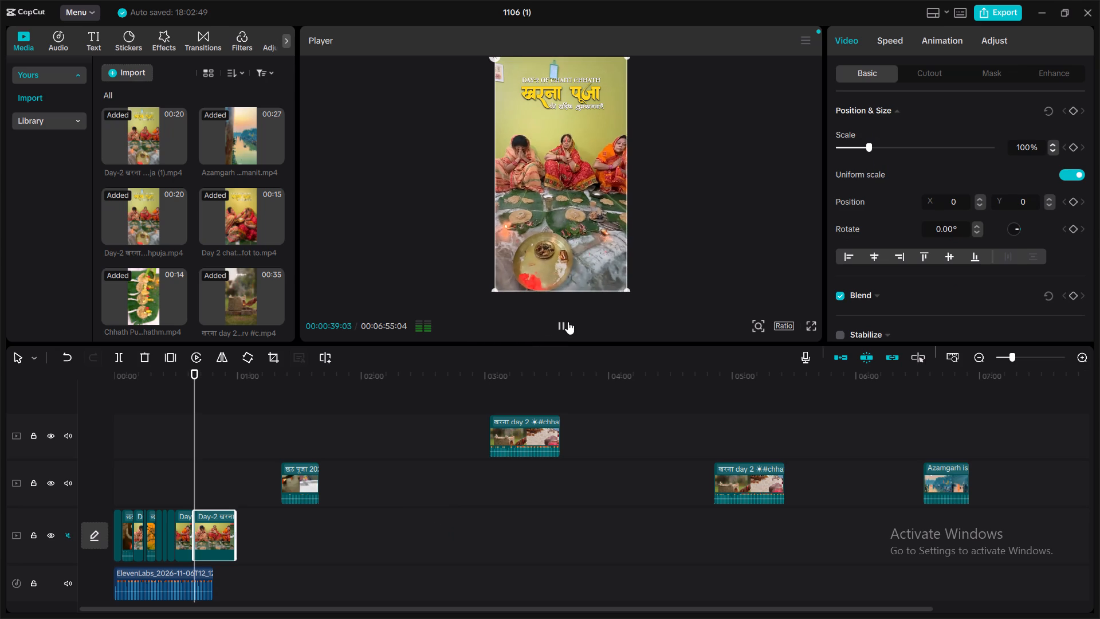
pyautogui.click(568, 322)
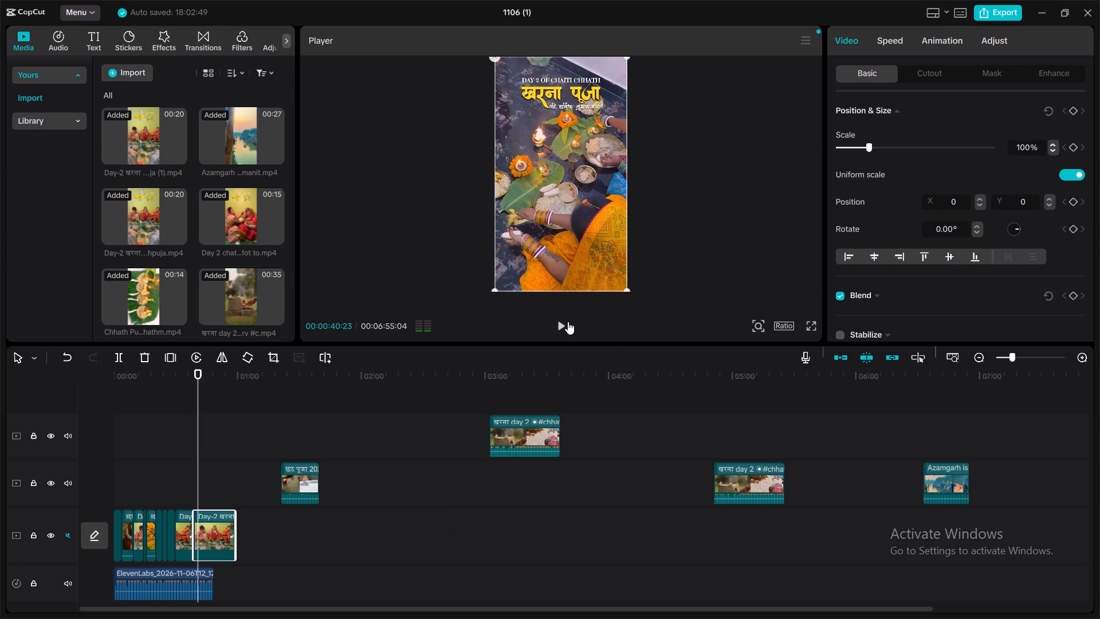
pyautogui.click(568, 322)
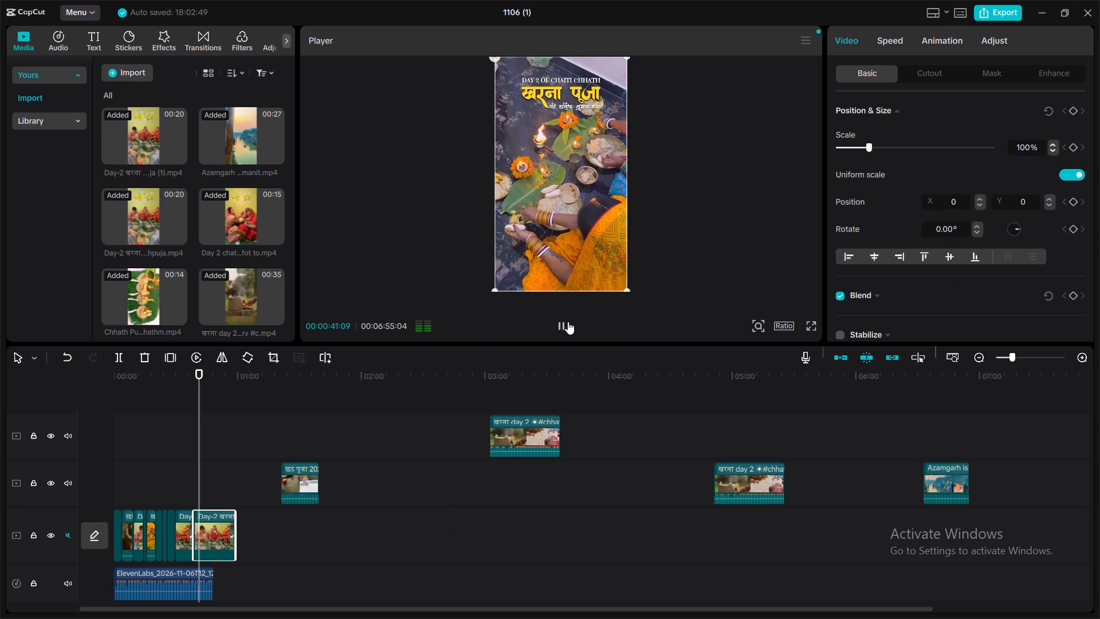
pyautogui.click(568, 322)
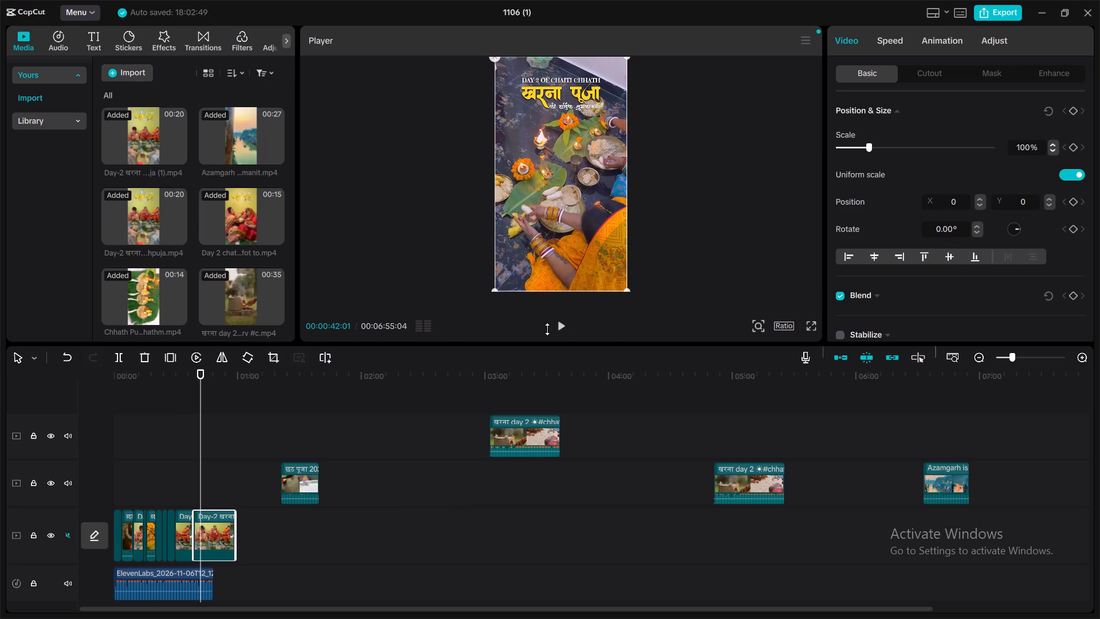
pyautogui.click(199, 442)
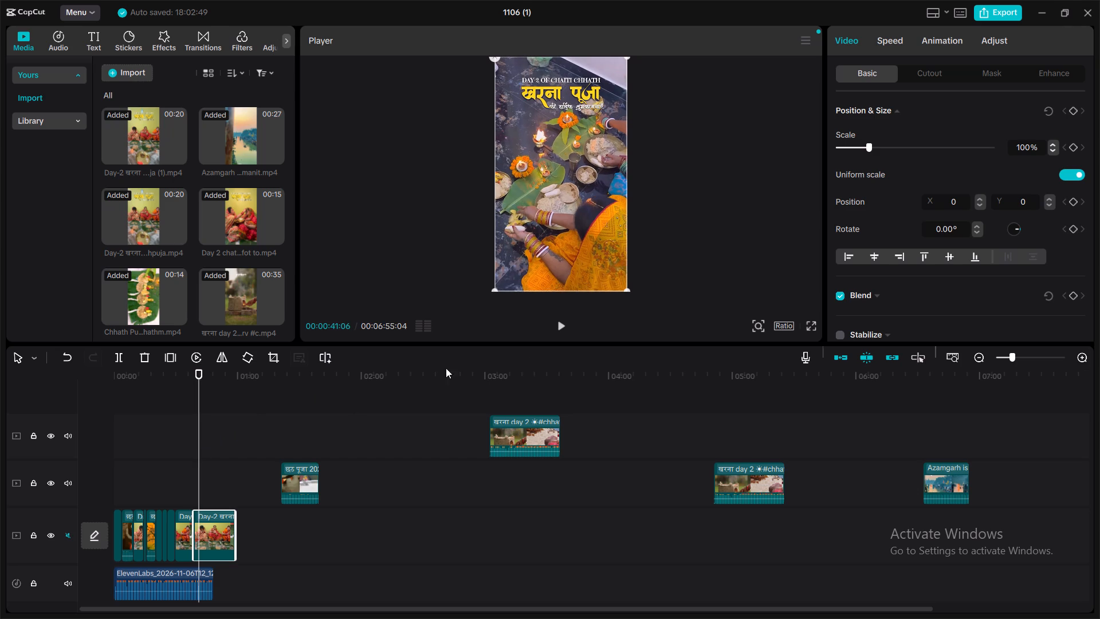
pyautogui.click(564, 318)
pyautogui.click(564, 318)
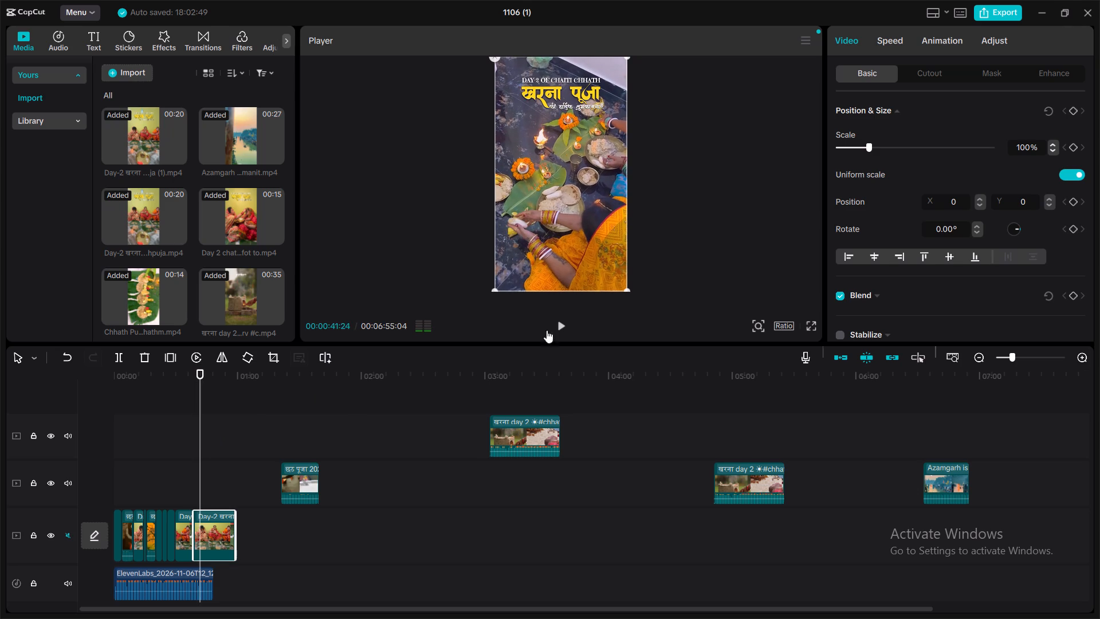
pyautogui.click(197, 472)
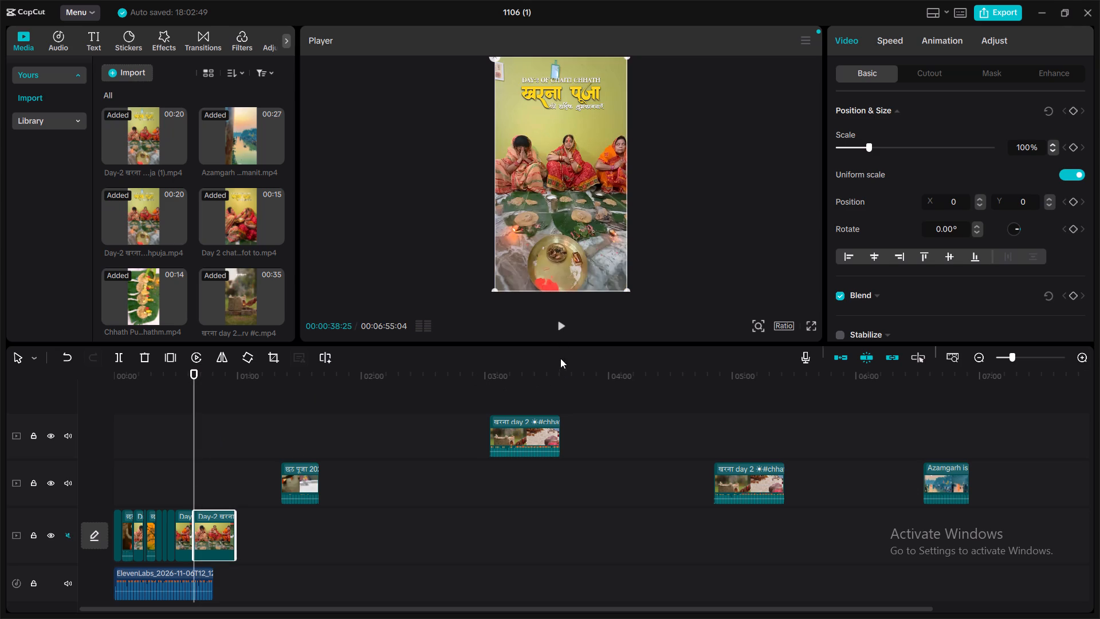
pyautogui.click(561, 329)
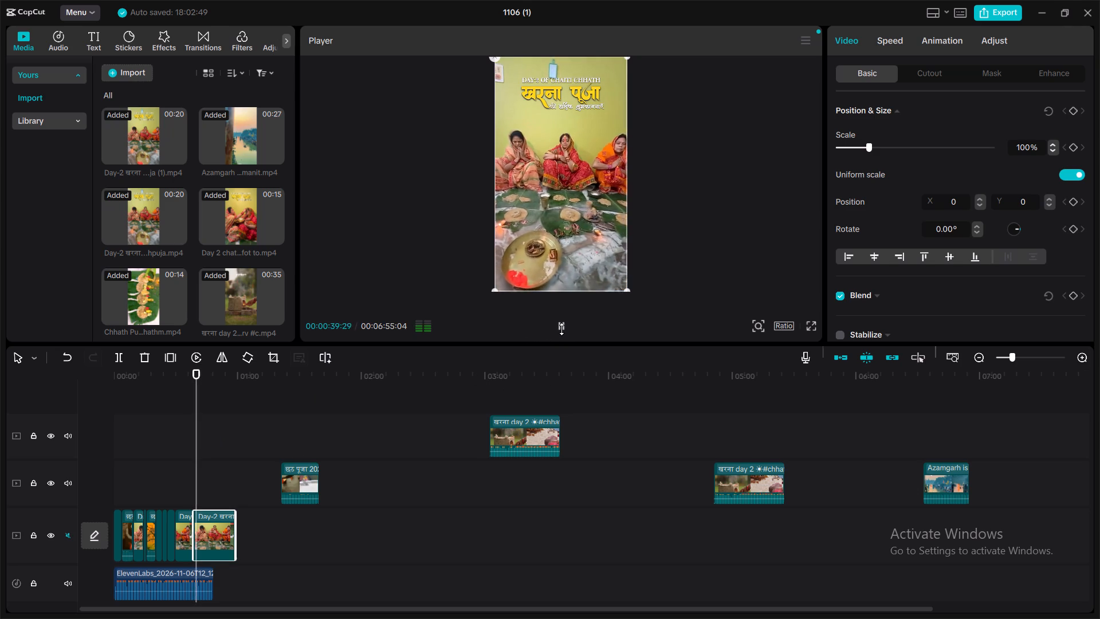
pyautogui.click(561, 329)
pyautogui.click(561, 329)
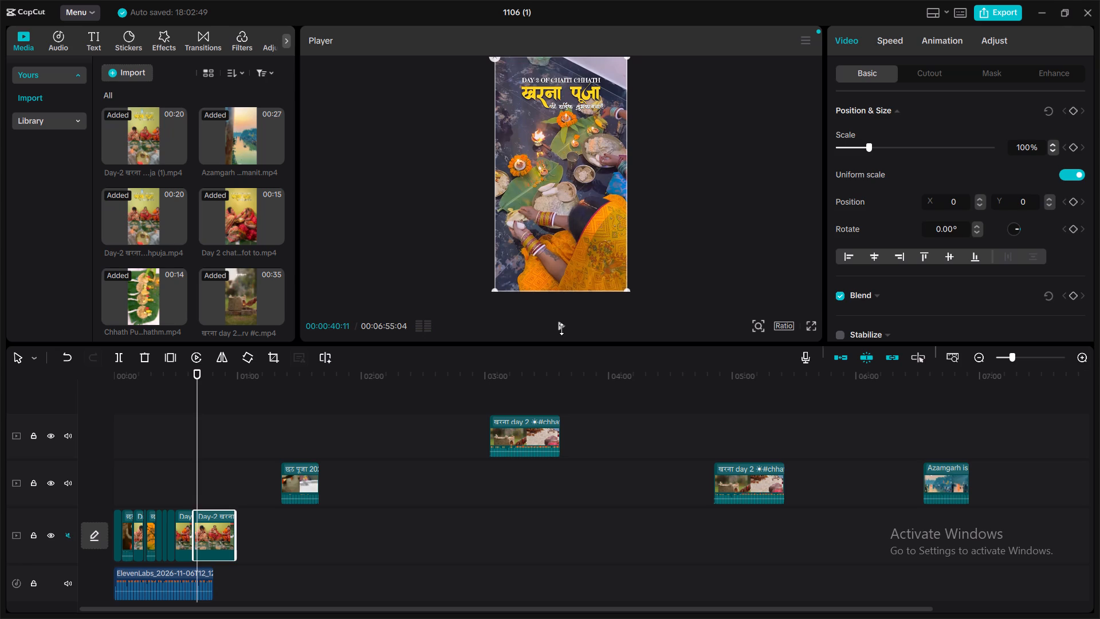
pyautogui.click(561, 329)
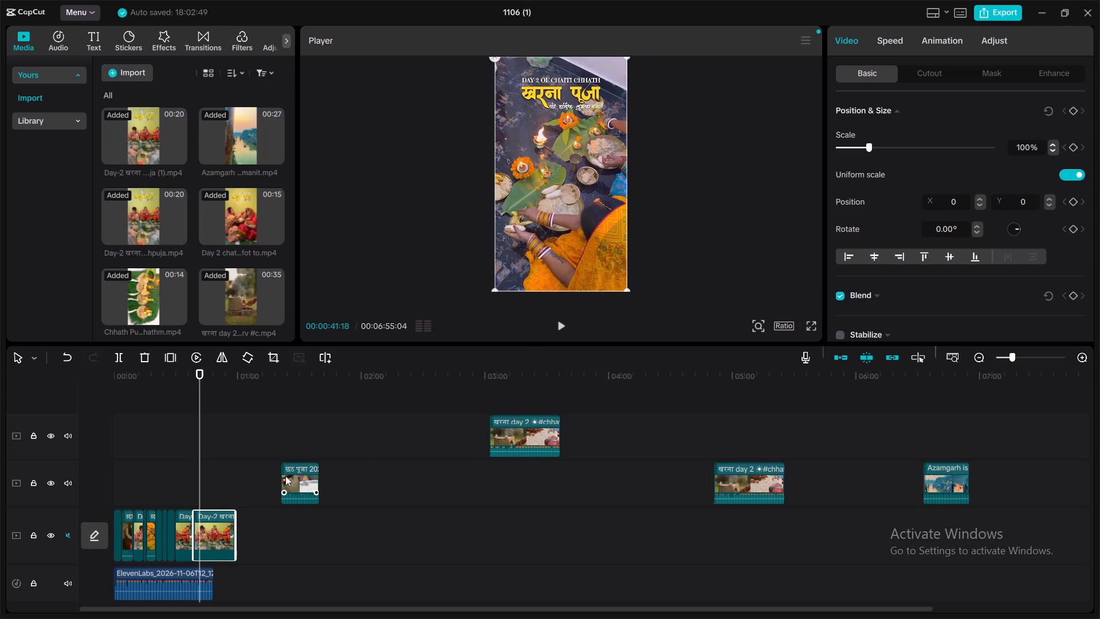
pyautogui.moveTo(234, 532); pyautogui.dragTo(204, 540)
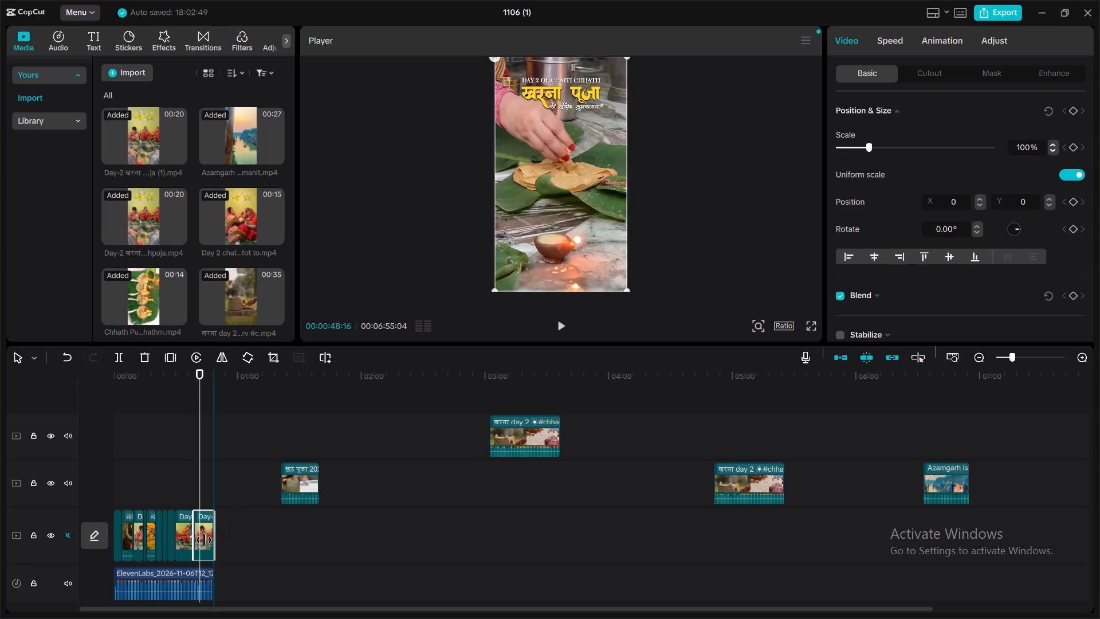
pyautogui.moveTo(204, 540); pyautogui.dragTo(198, 542)
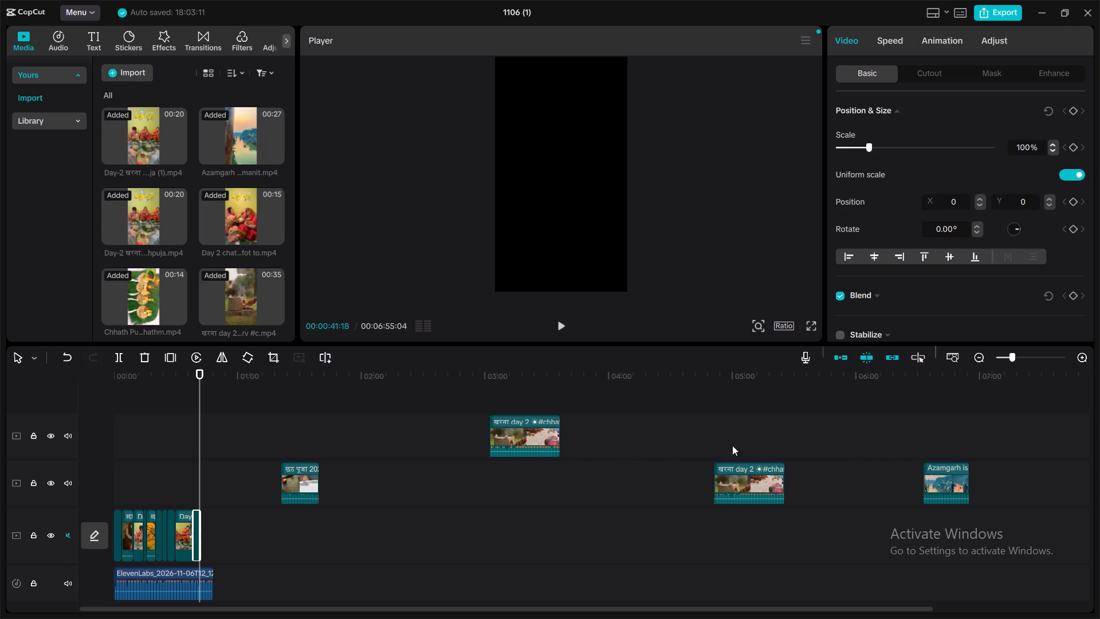
# Skim the spare clips and move the खरना day 2 clip from the topmost track to the main track's end at 00:00:41:18.
pyautogui.click(722, 430)
pyautogui.moveTo(722, 430); pyautogui.dragTo(751, 433)
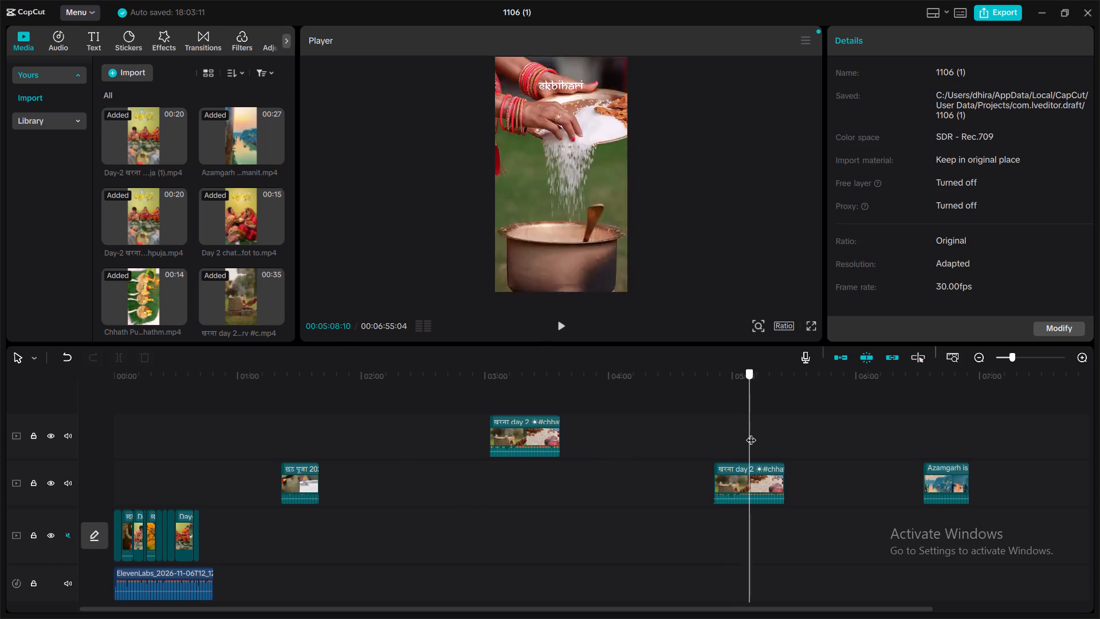
pyautogui.moveTo(751, 433); pyautogui.dragTo(532, 445)
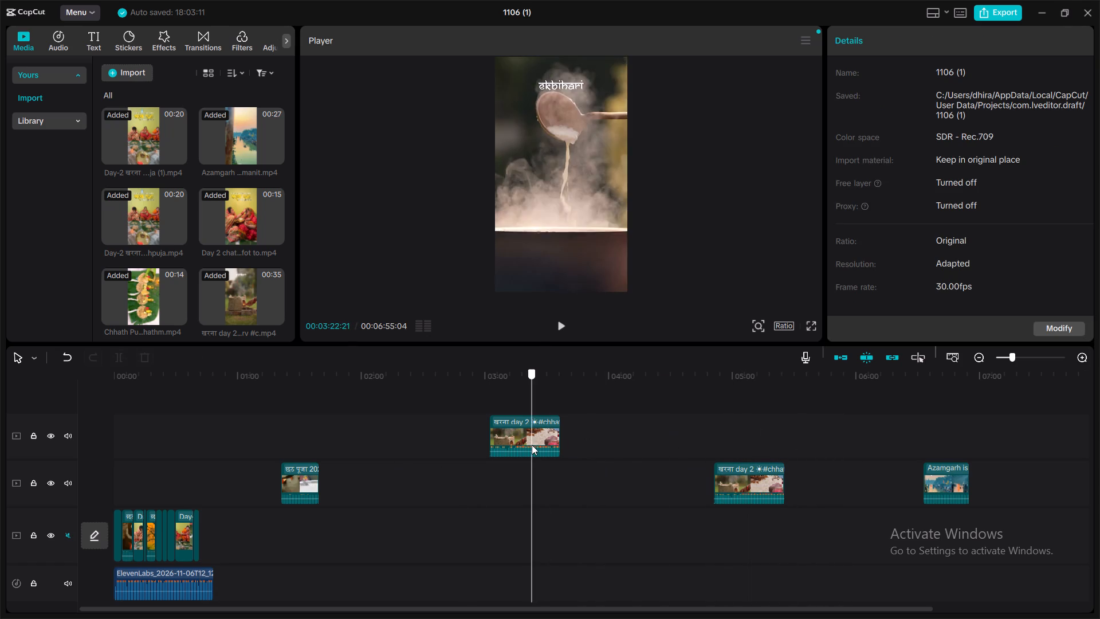
pyautogui.moveTo(532, 445); pyautogui.dragTo(247, 488)
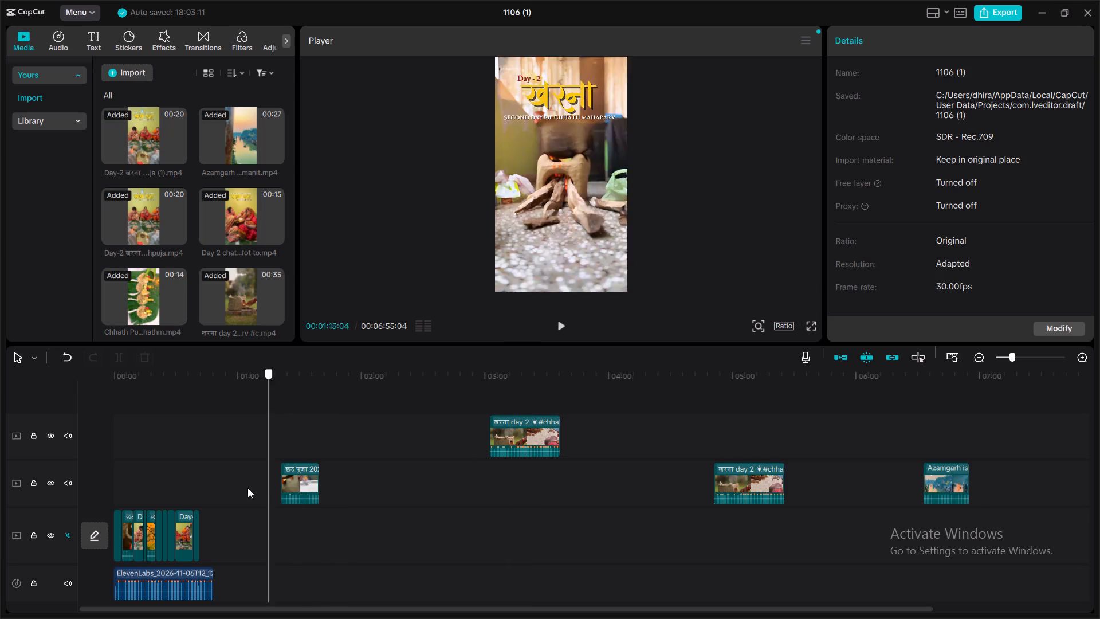
pyautogui.moveTo(247, 488); pyautogui.dragTo(201, 507)
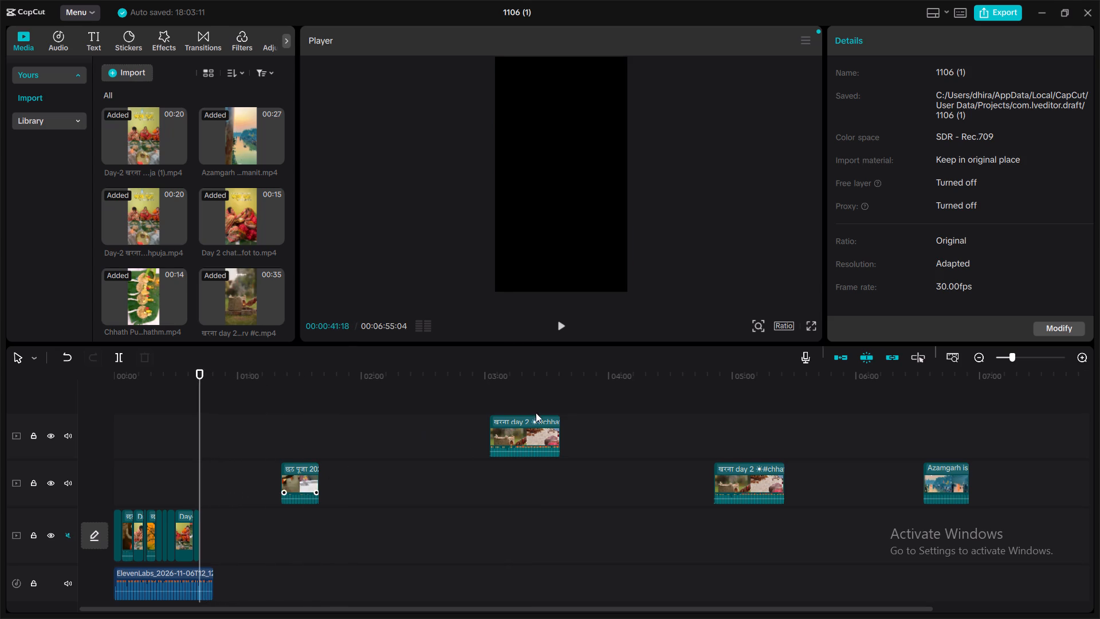
pyautogui.moveTo(539, 423); pyautogui.dragTo(524, 519)
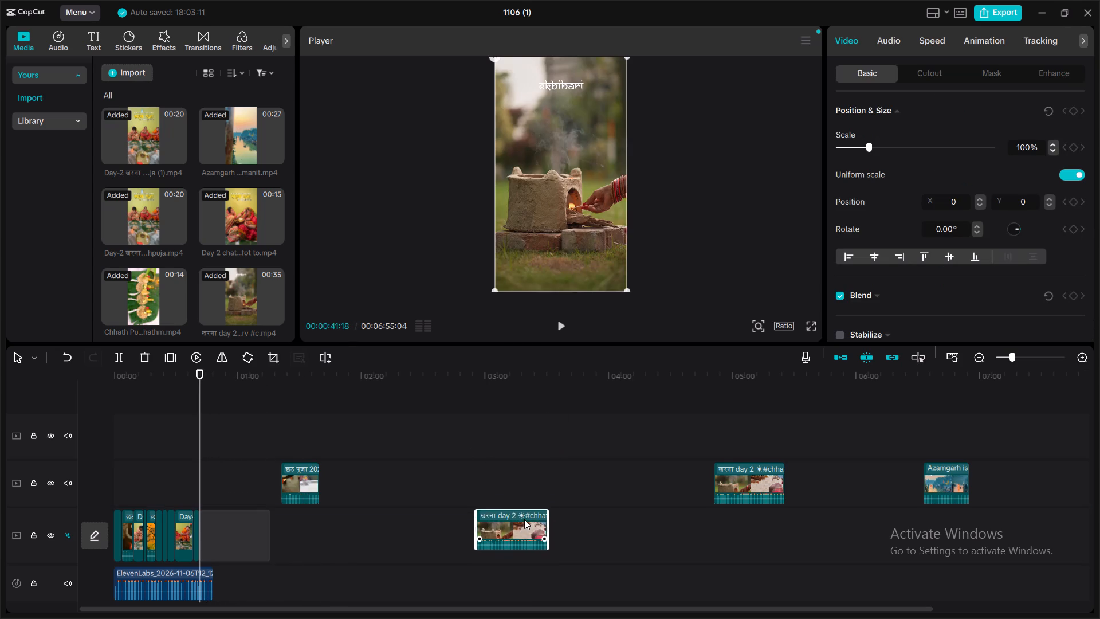
# Trim about 24 seconds off the start of the खरना day 2 clip so it opens on the hands lighting diyas.
pyautogui.click(559, 324)
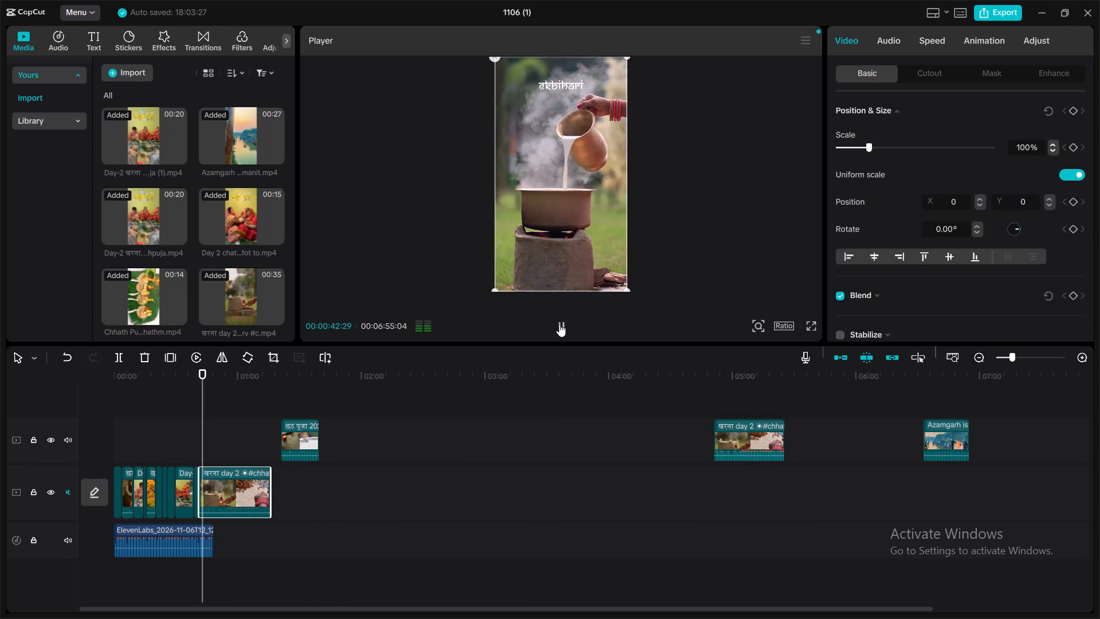
pyautogui.click(559, 324)
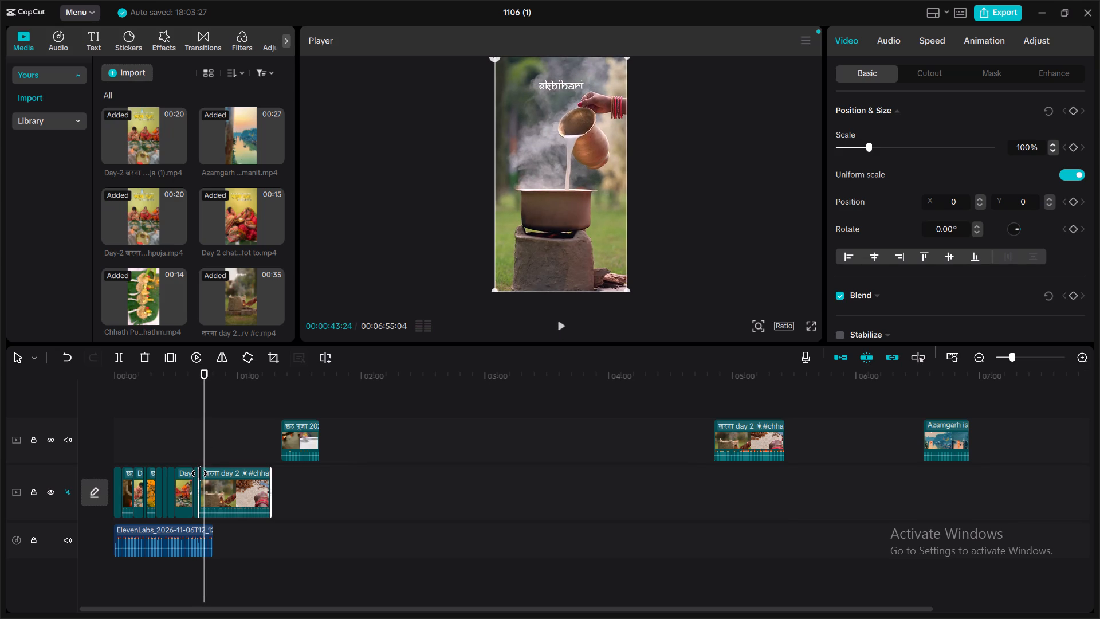
pyautogui.moveTo(199, 473); pyautogui.dragTo(235, 481)
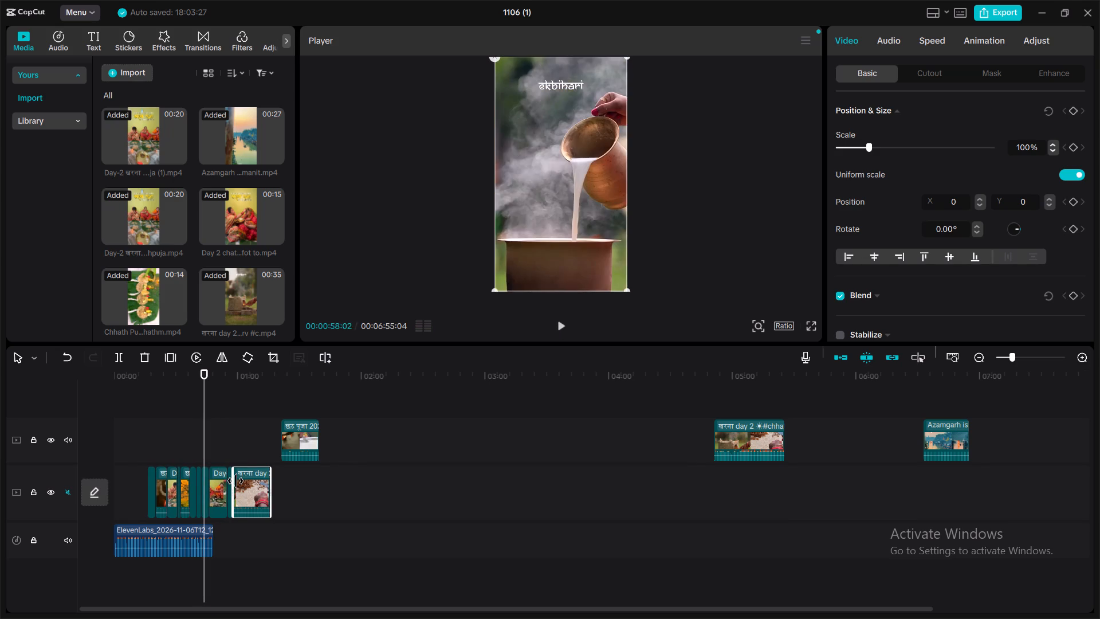
pyautogui.moveTo(235, 481); pyautogui.dragTo(245, 483)
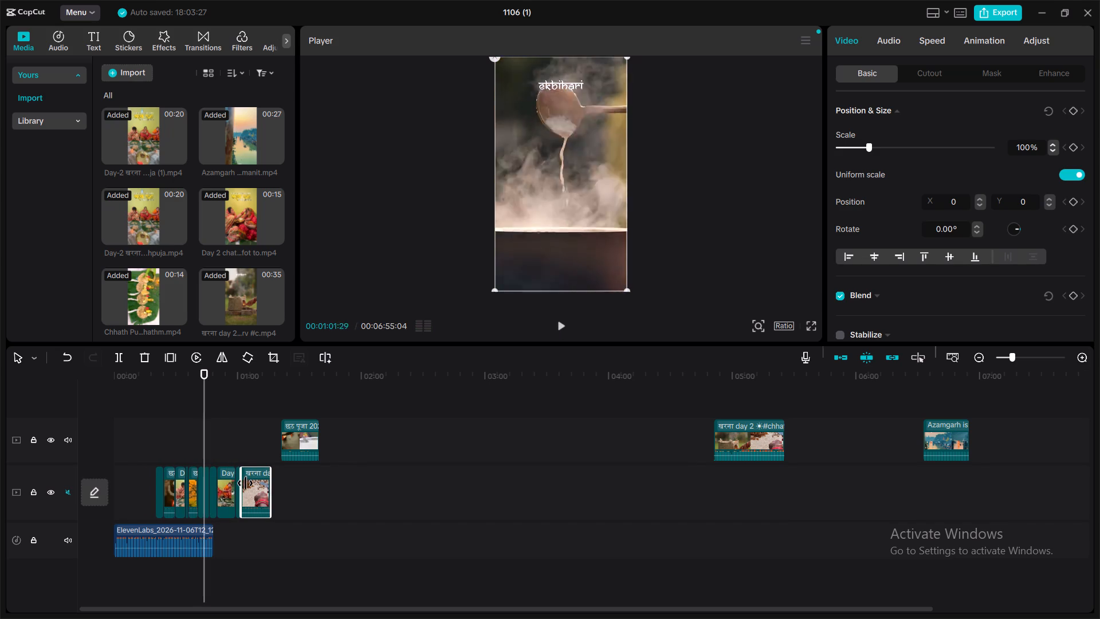
pyautogui.moveTo(245, 483); pyautogui.dragTo(255, 484)
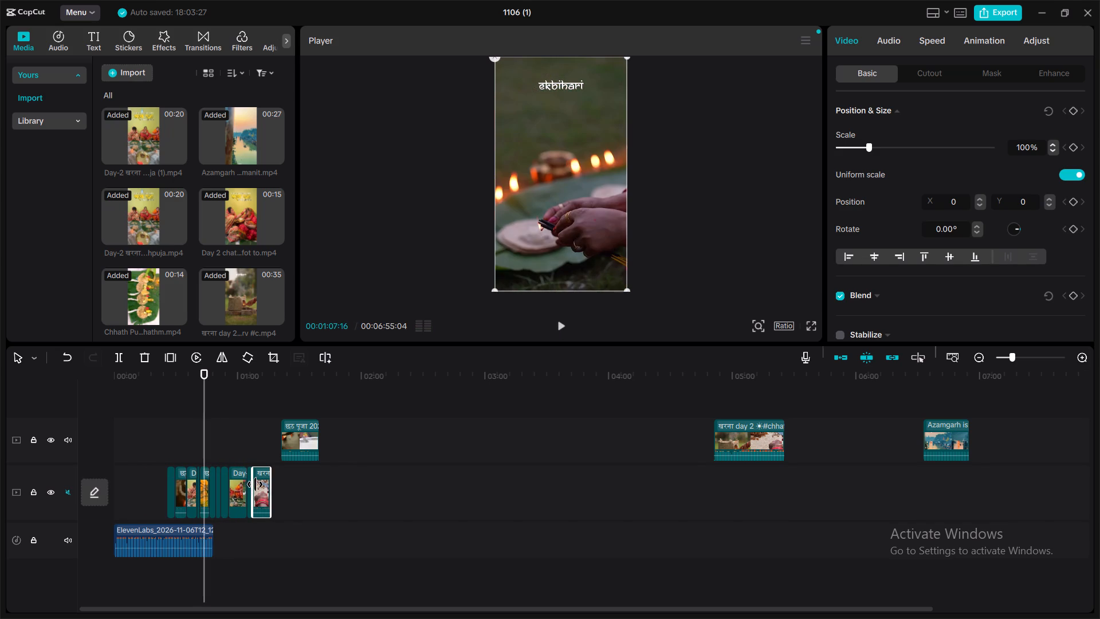
pyautogui.moveTo(255, 484); pyautogui.dragTo(250, 487)
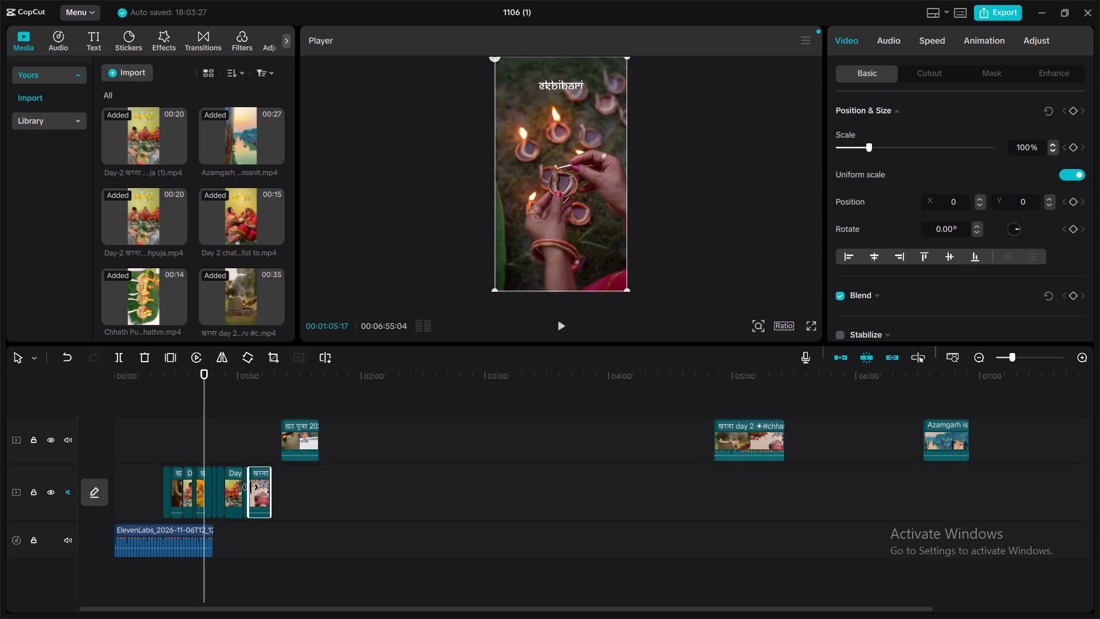
pyautogui.moveTo(250, 487); pyautogui.dragTo(252, 487)
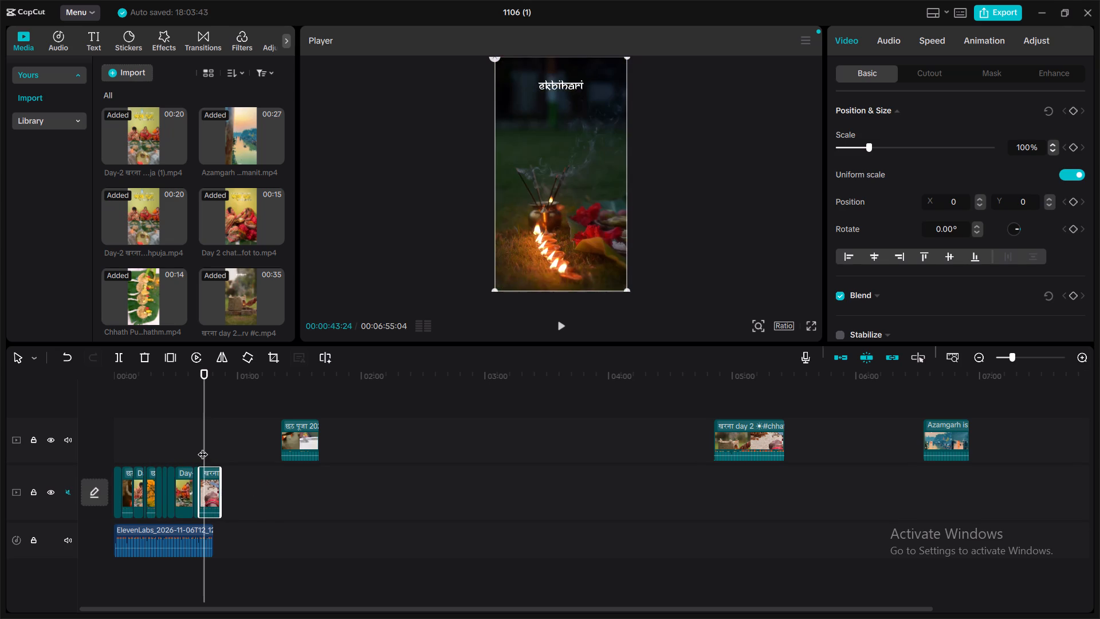
# Play the खरना day 2 clip from 00:00:41:18 and trim its end to about 00:00:49, where the voice-over finishes.
pyautogui.click(203, 447)
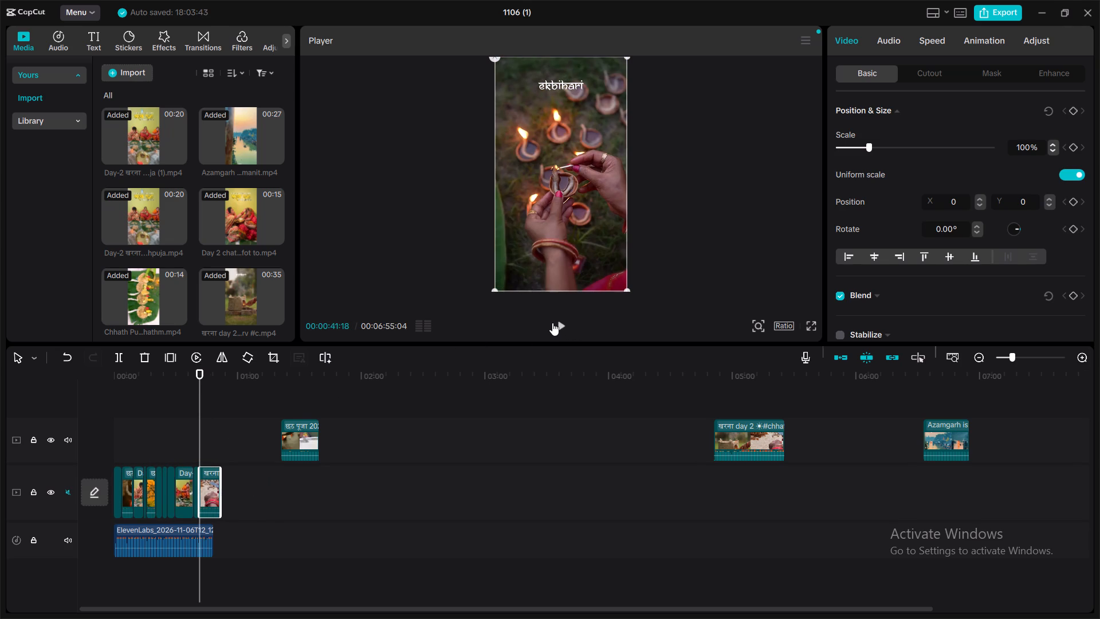
pyautogui.click(552, 323)
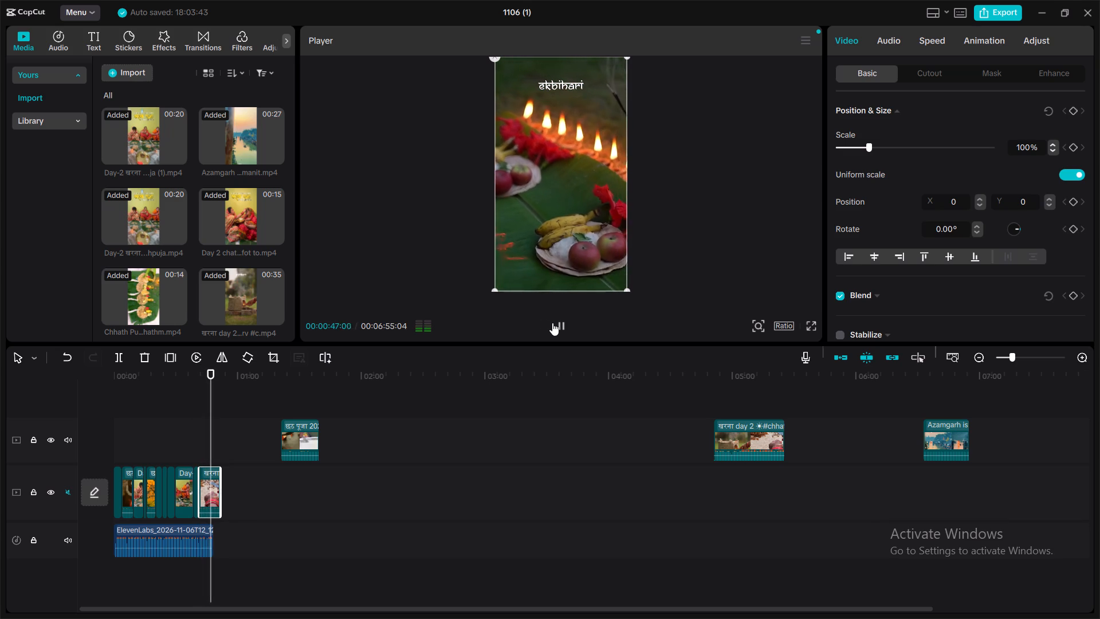
pyautogui.click(552, 323)
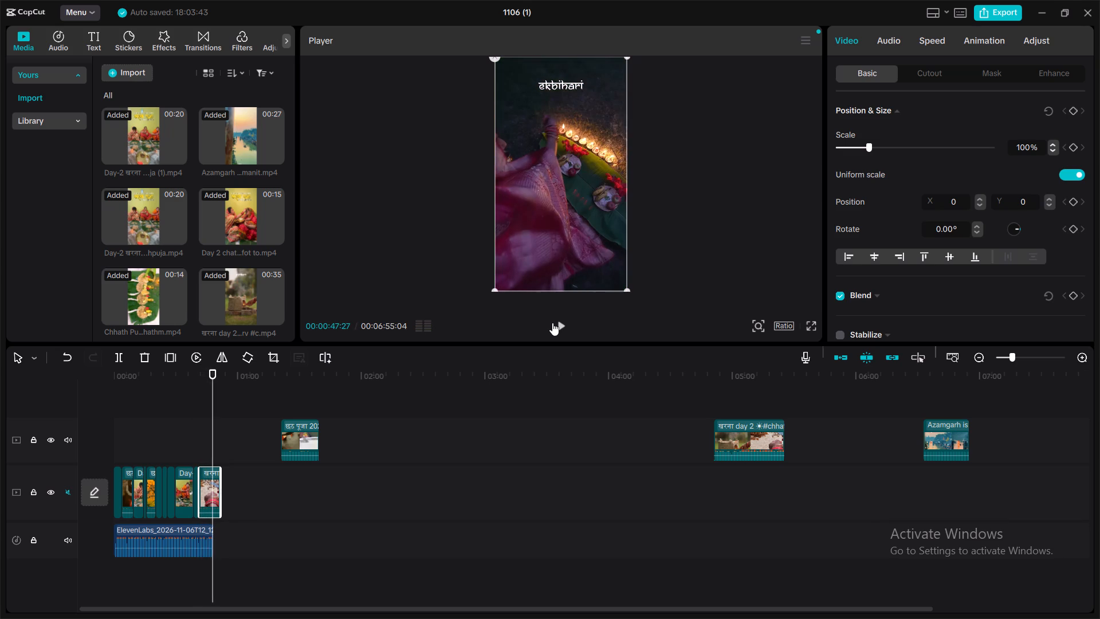
pyautogui.click(552, 323)
pyautogui.click(552, 323)
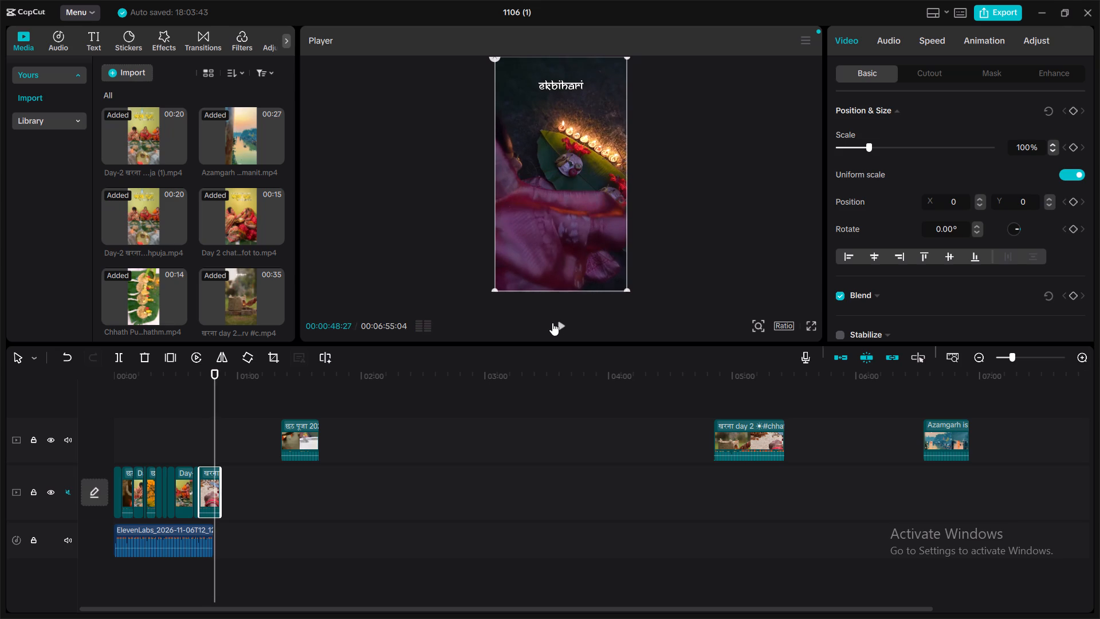
pyautogui.doubleClick(552, 323)
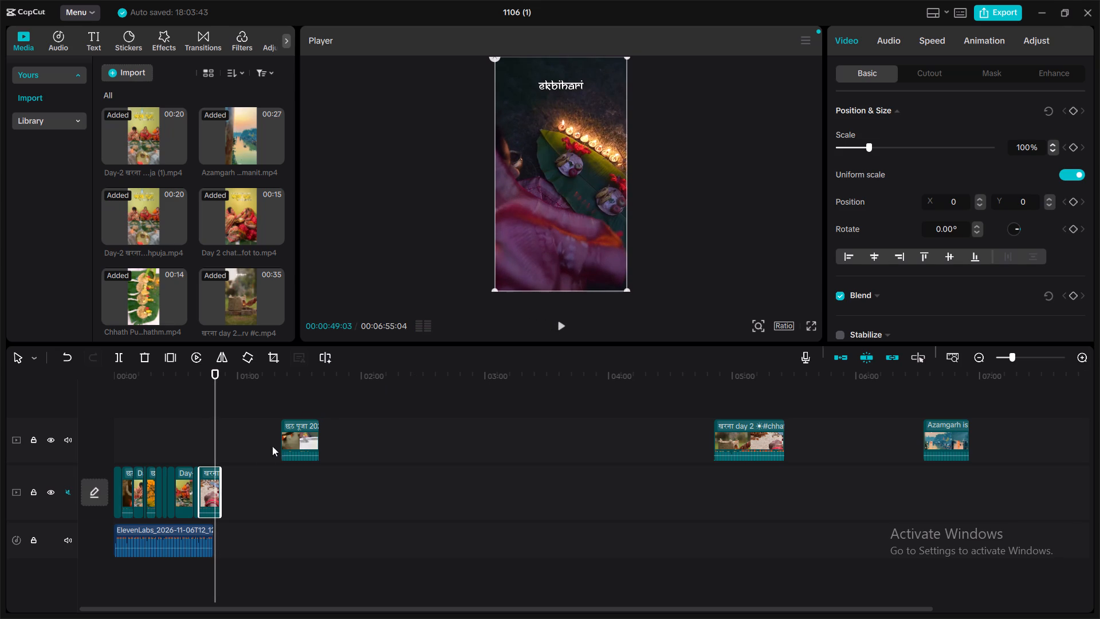
pyautogui.moveTo(218, 487); pyautogui.dragTo(213, 487)
pyautogui.moveTo(218, 486); pyautogui.dragTo(213, 489)
# Review the assembled video with its voice-over from 00:00:00:00 to about 00:00:05.
pyautogui.click(198, 442)
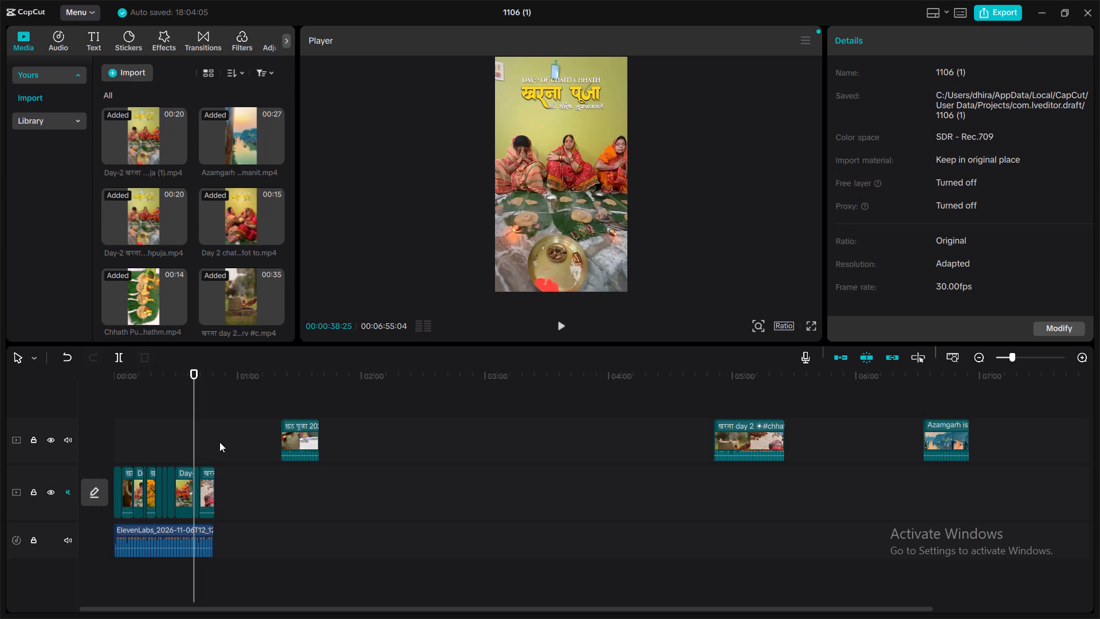
pyautogui.moveTo(196, 432); pyautogui.dragTo(7, 424)
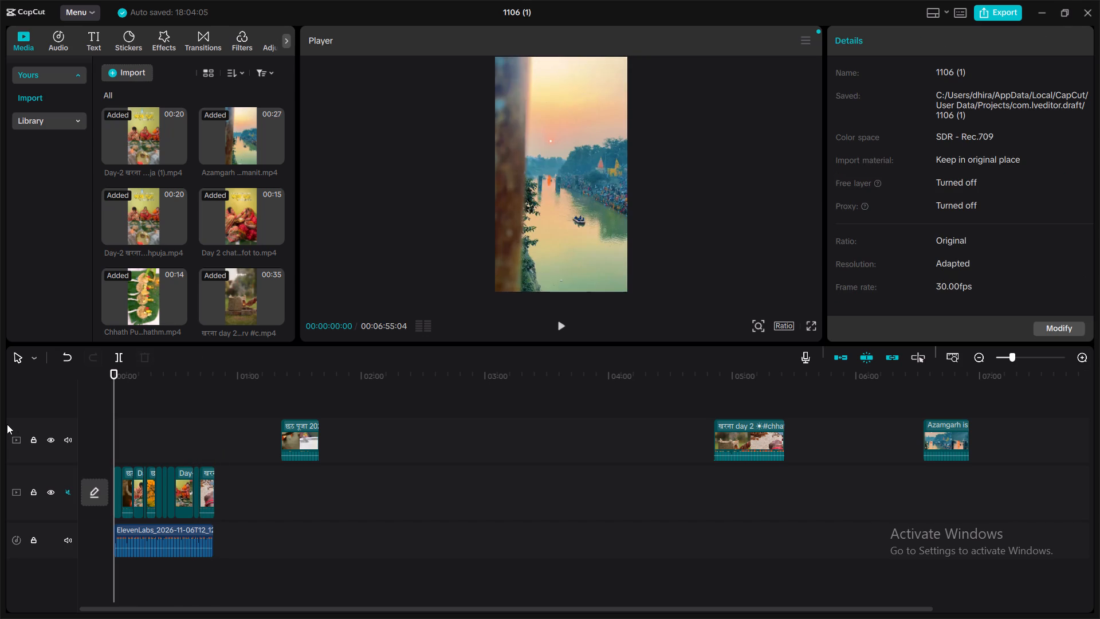
pyautogui.click(560, 324)
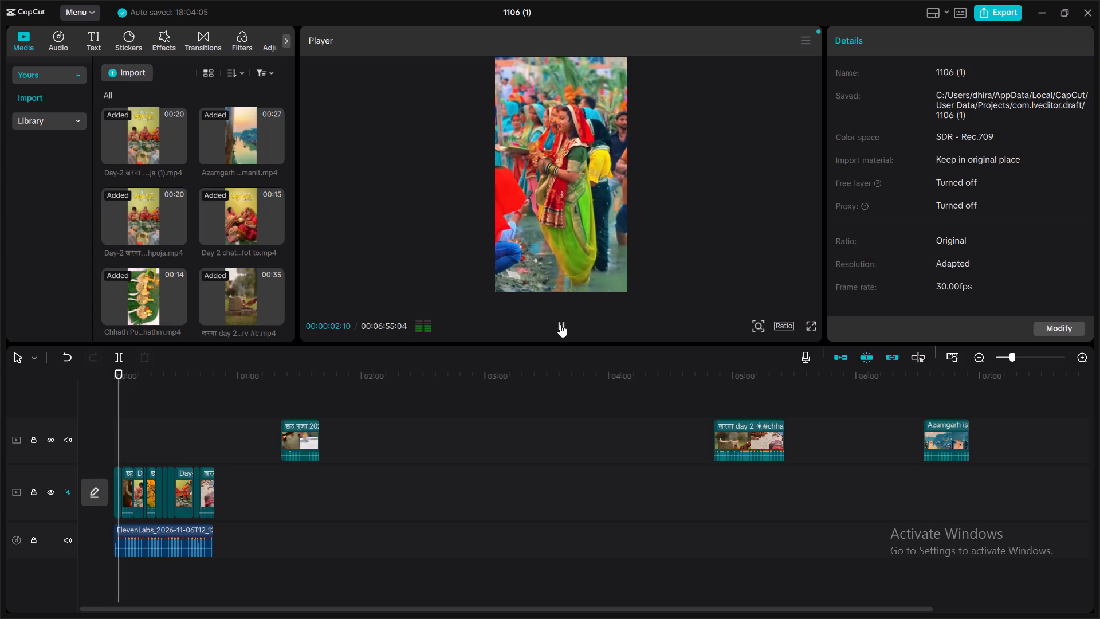
pyautogui.click(560, 324)
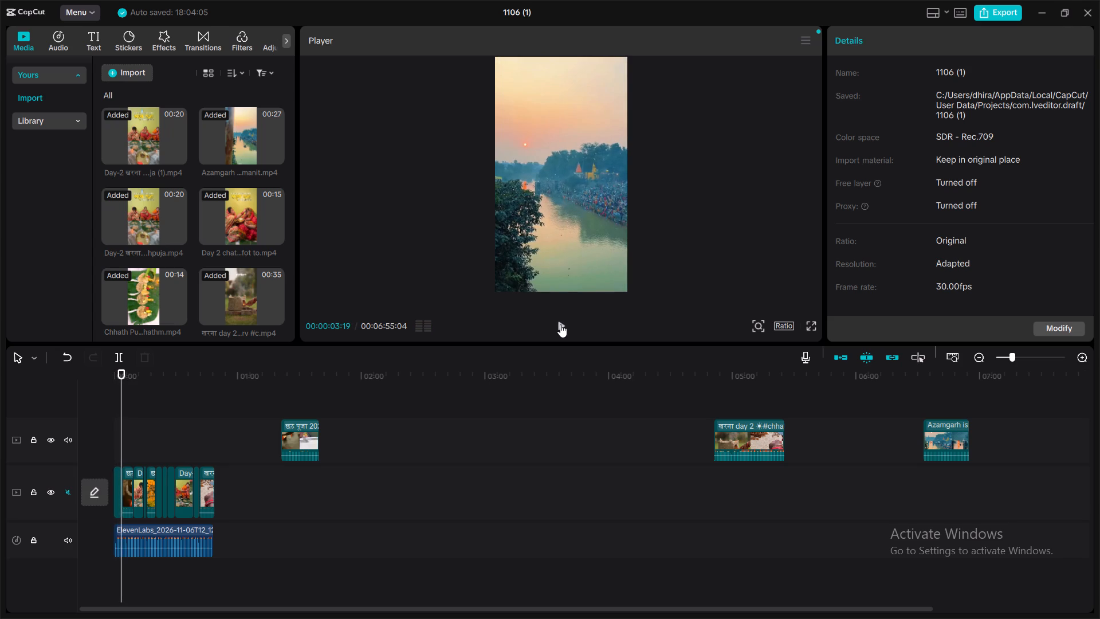
pyautogui.click(560, 324)
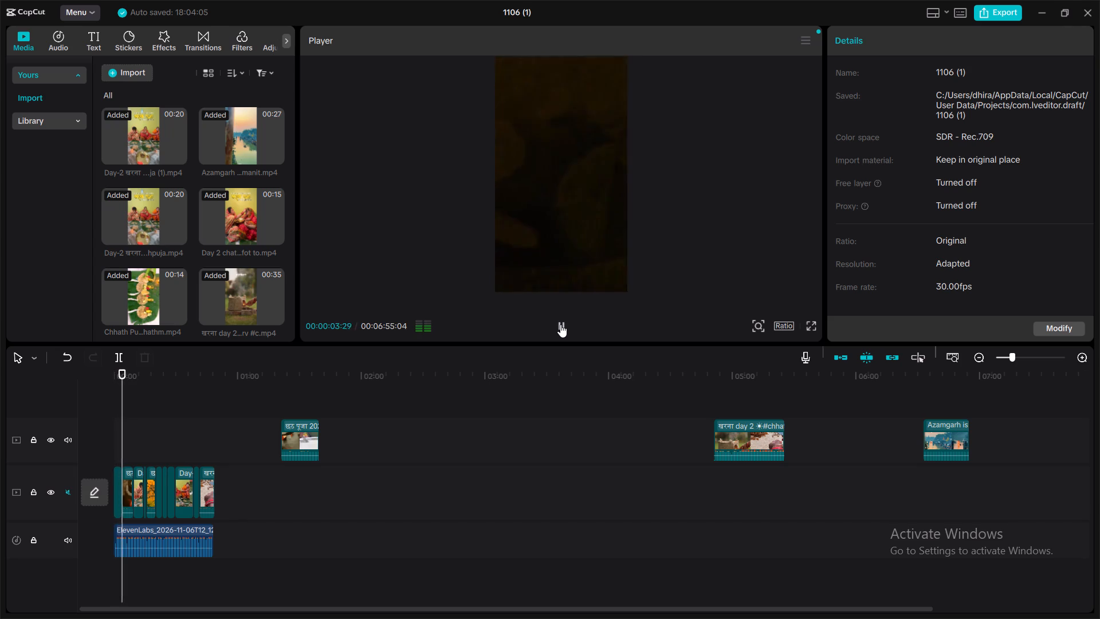
pyautogui.click(560, 324)
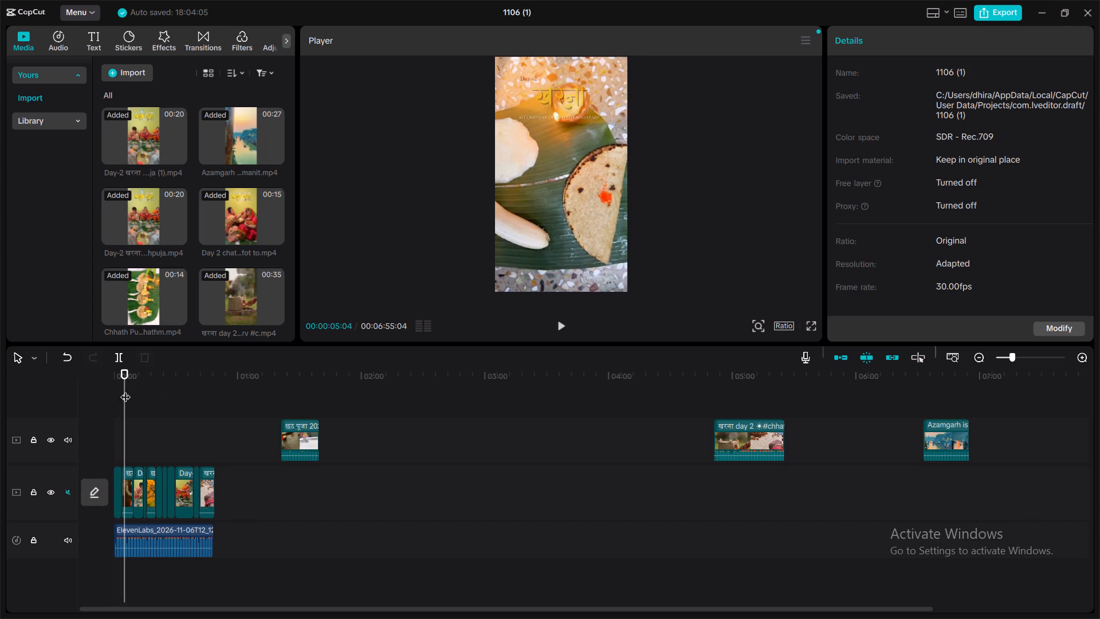
# Play the assembled video with its voice-over from 00:00:00:00 through to its end at about 00:00:49.
pyautogui.moveTo(120, 390); pyautogui.dragTo(105, 397)
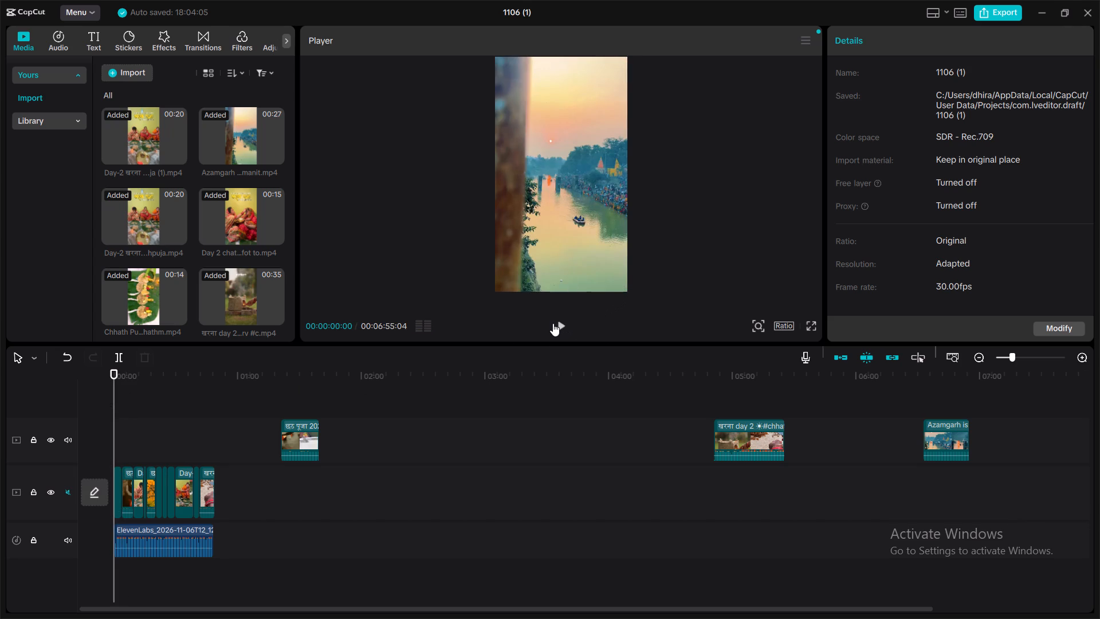
pyautogui.click(553, 323)
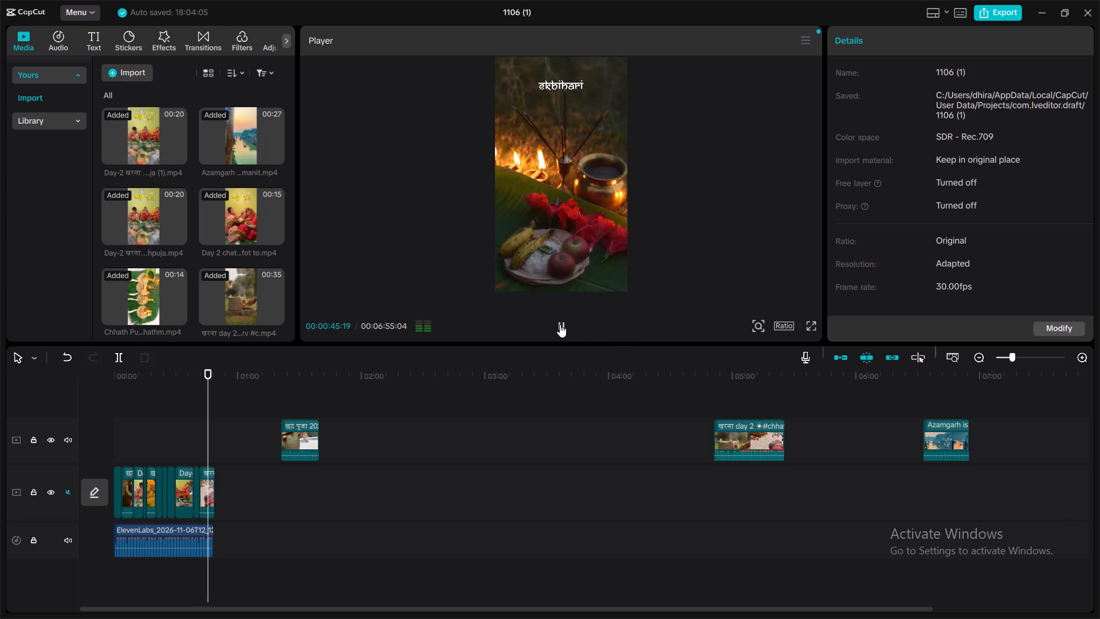
pyautogui.click(560, 324)
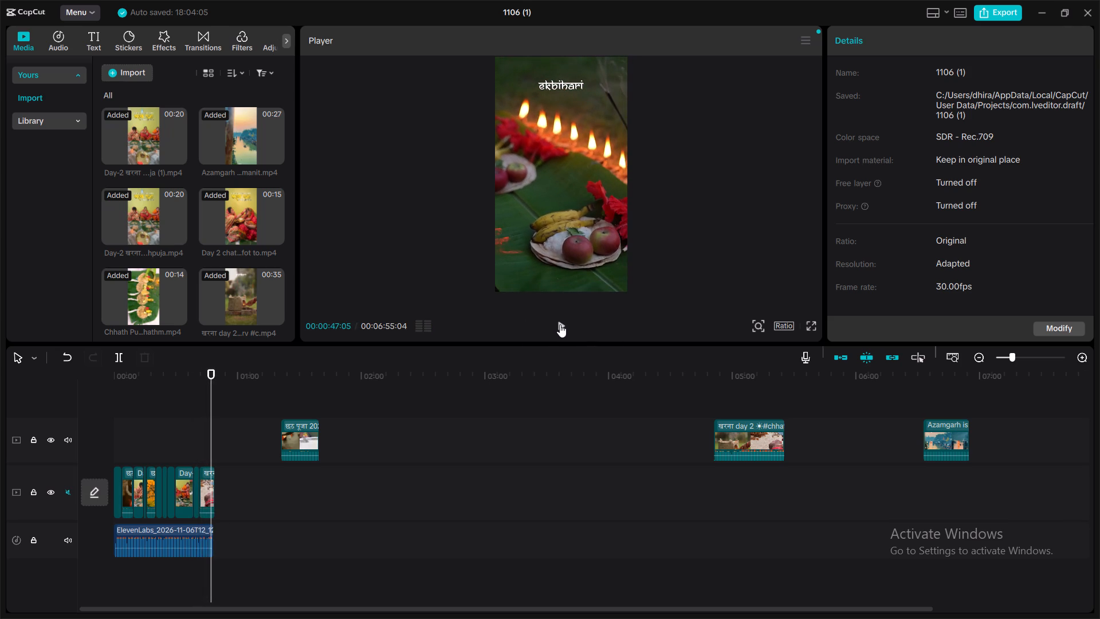
pyautogui.click(560, 324)
pyautogui.click(560, 324)
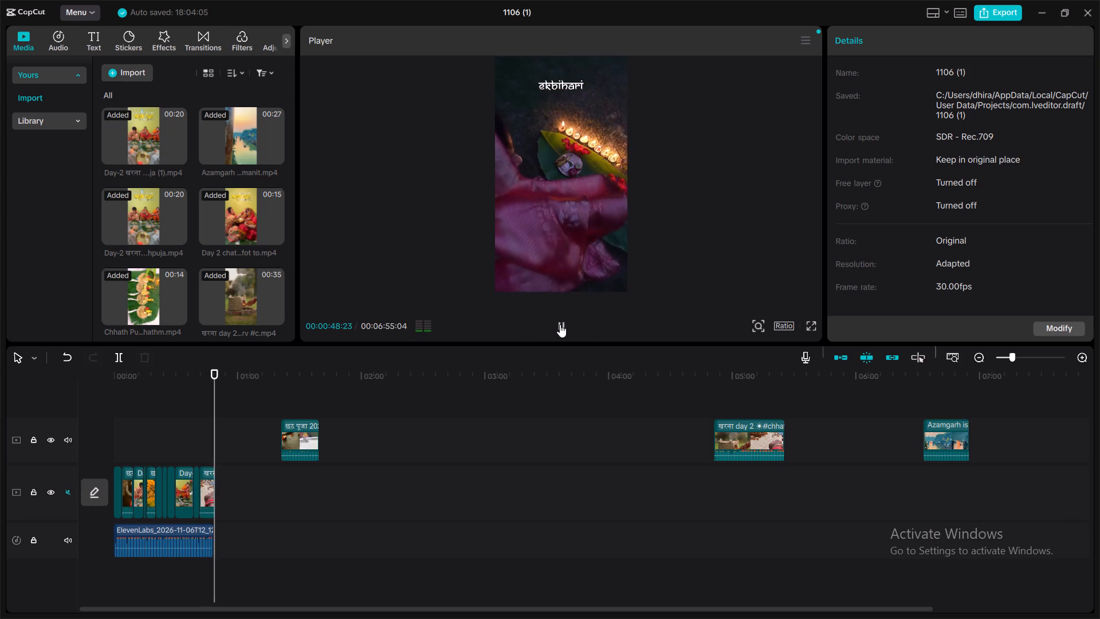
# Delete the three spare clips on the track above the main track, including the खरना day 2 and Azamgarh clips.
pyautogui.click(307, 422)
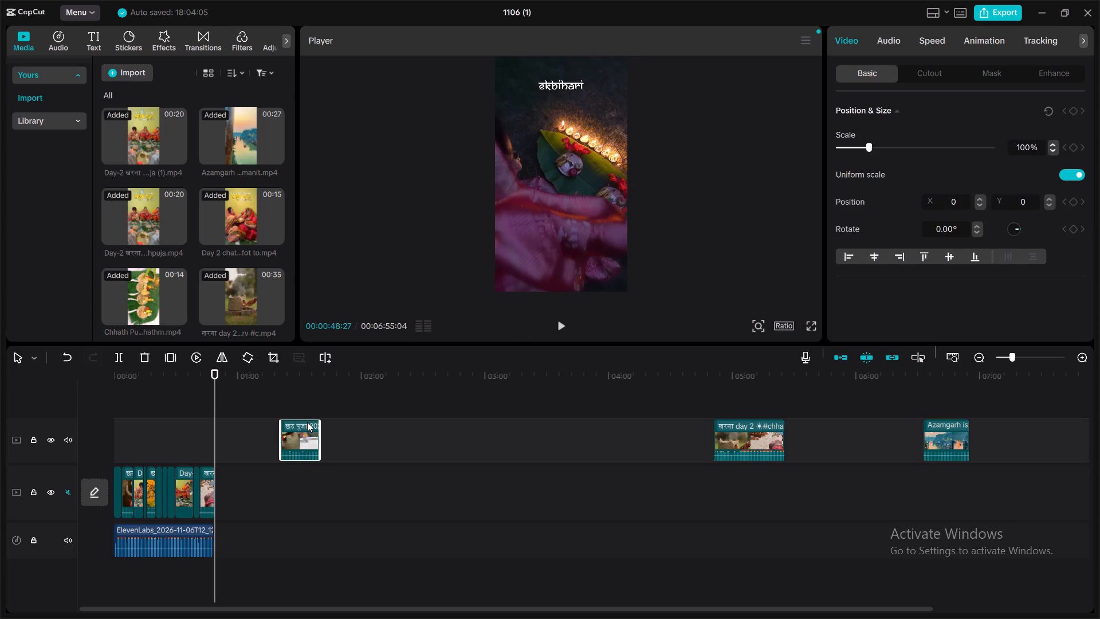
pyautogui.press('BackSpace')
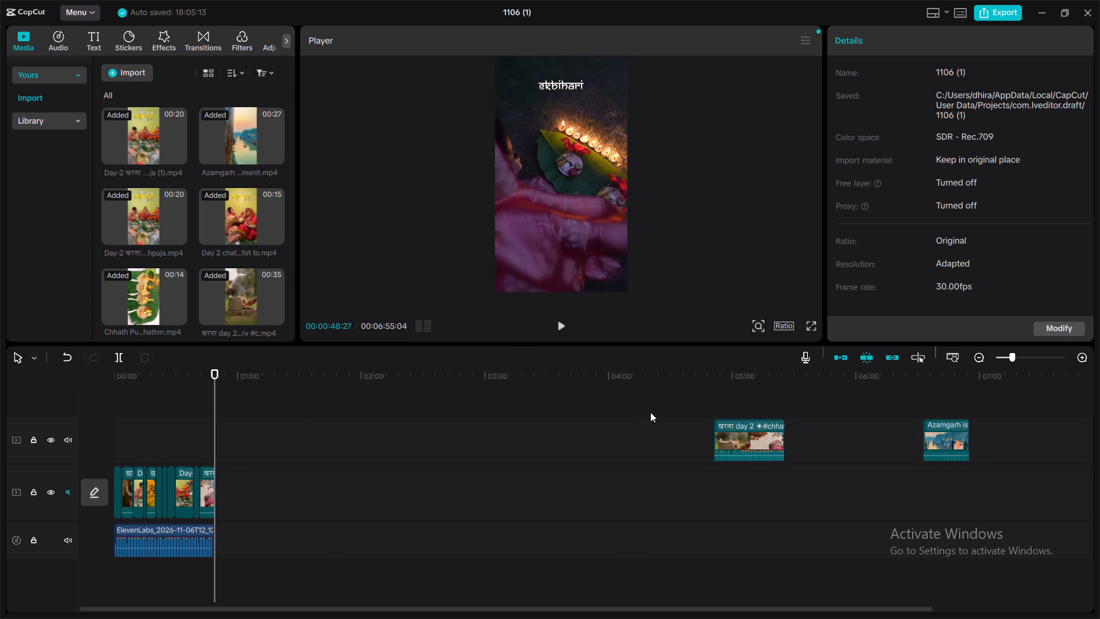
pyautogui.moveTo(677, 422); pyautogui.dragTo(983, 445)
pyautogui.press('BackSpace')
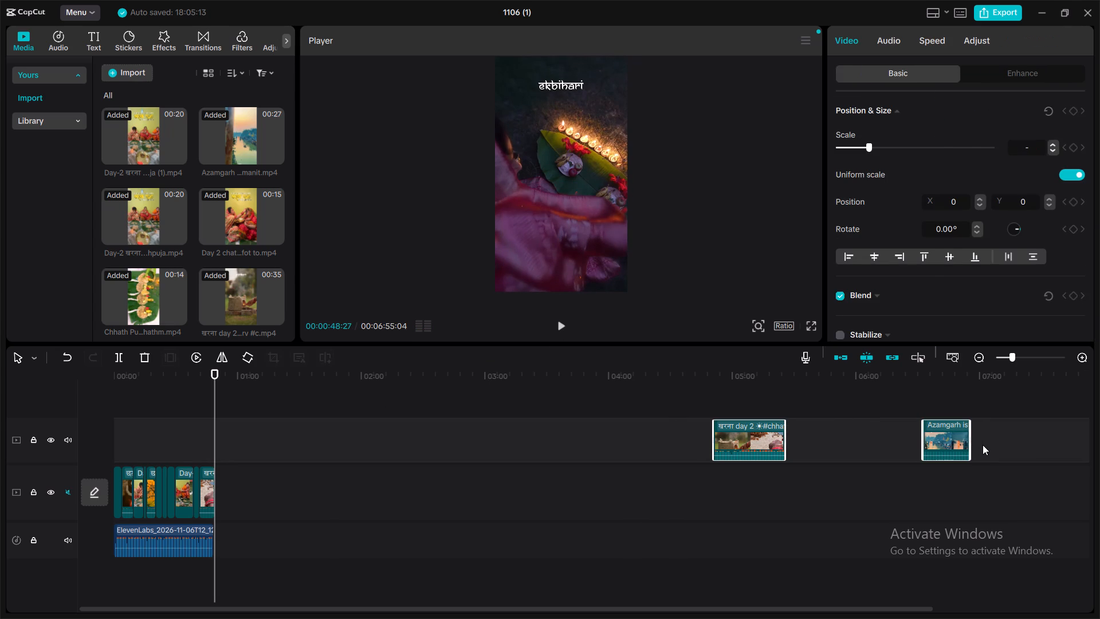
# Export the video from 00:00:00:00 as 1106 (1) to the Downloads folder, in 1080P, H.264, mp4 at 30fps.
pyautogui.click(179, 413)
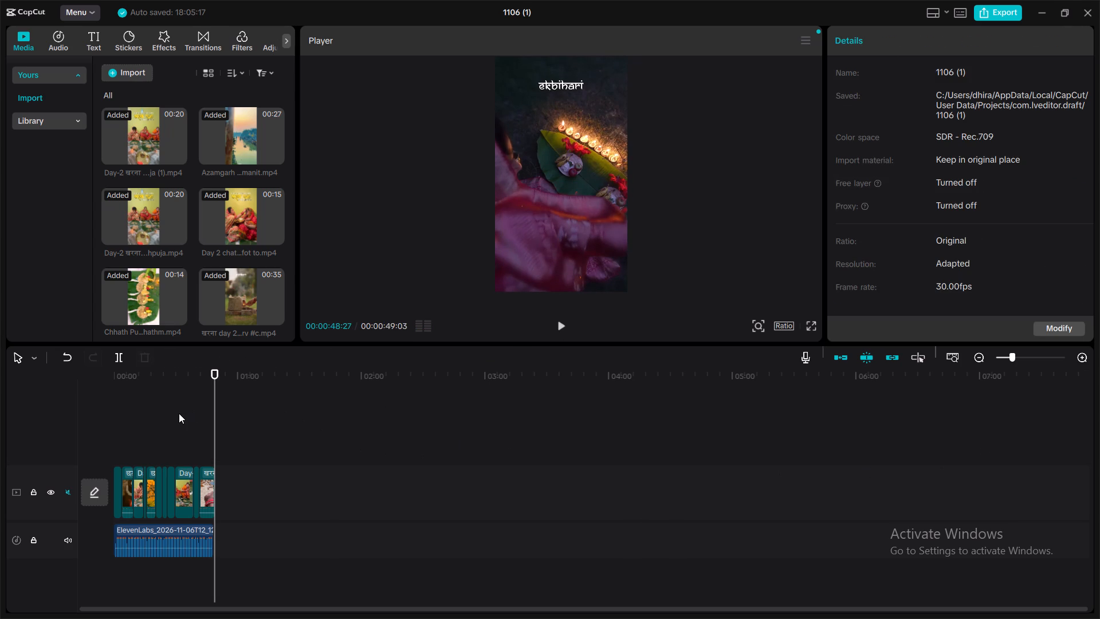
pyautogui.moveTo(179, 413); pyautogui.dragTo(92, 417)
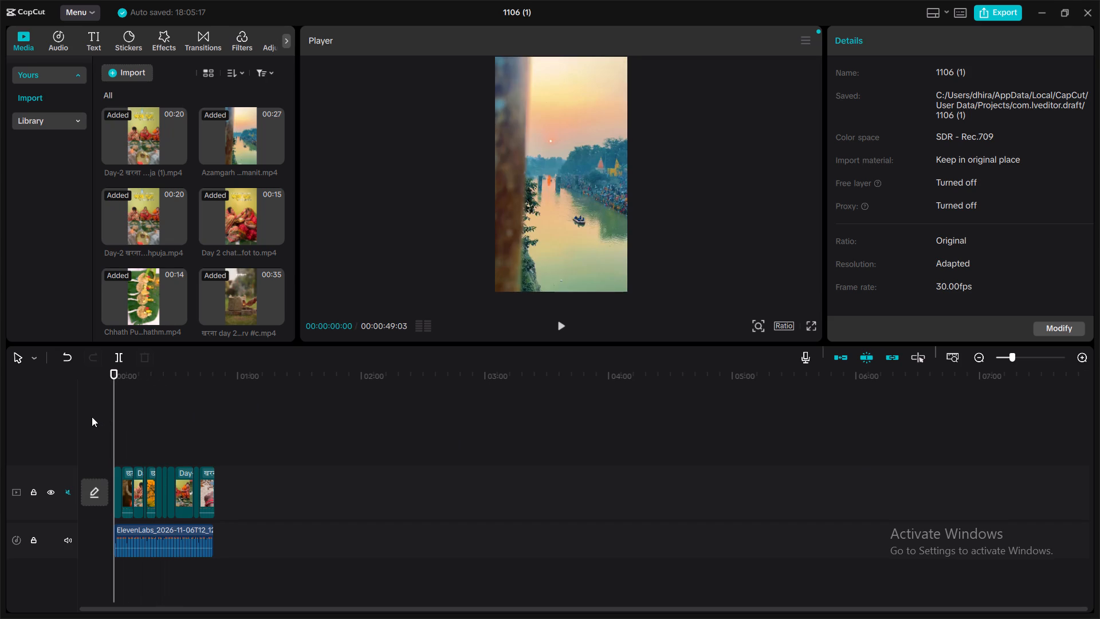
pyautogui.click(988, 12)
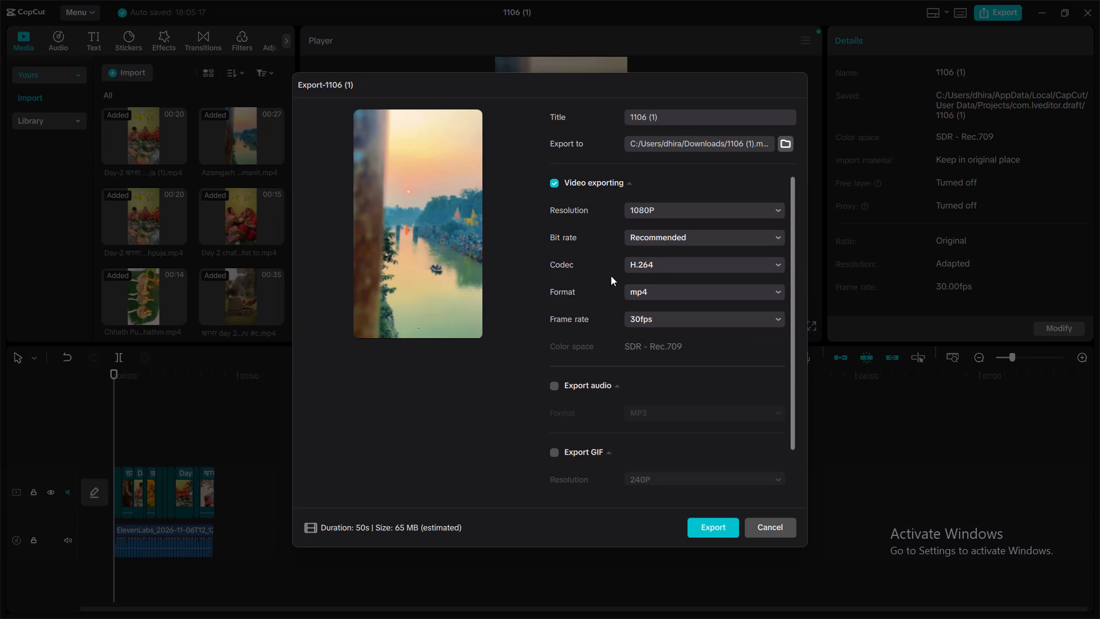
pyautogui.click(785, 140)
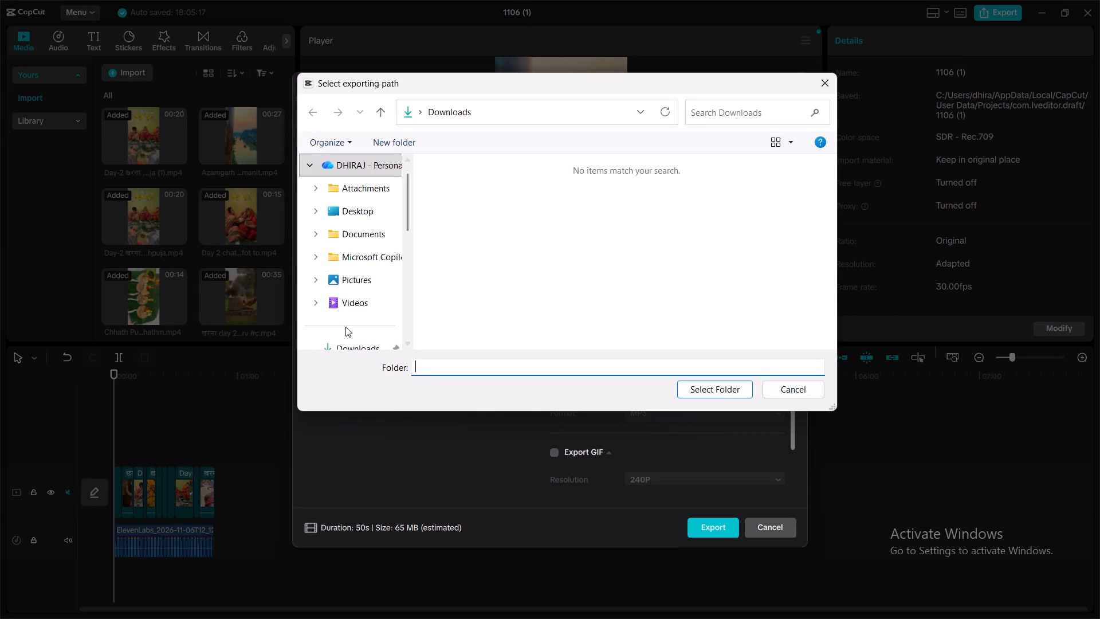
pyautogui.click(336, 339)
pyautogui.click(697, 386)
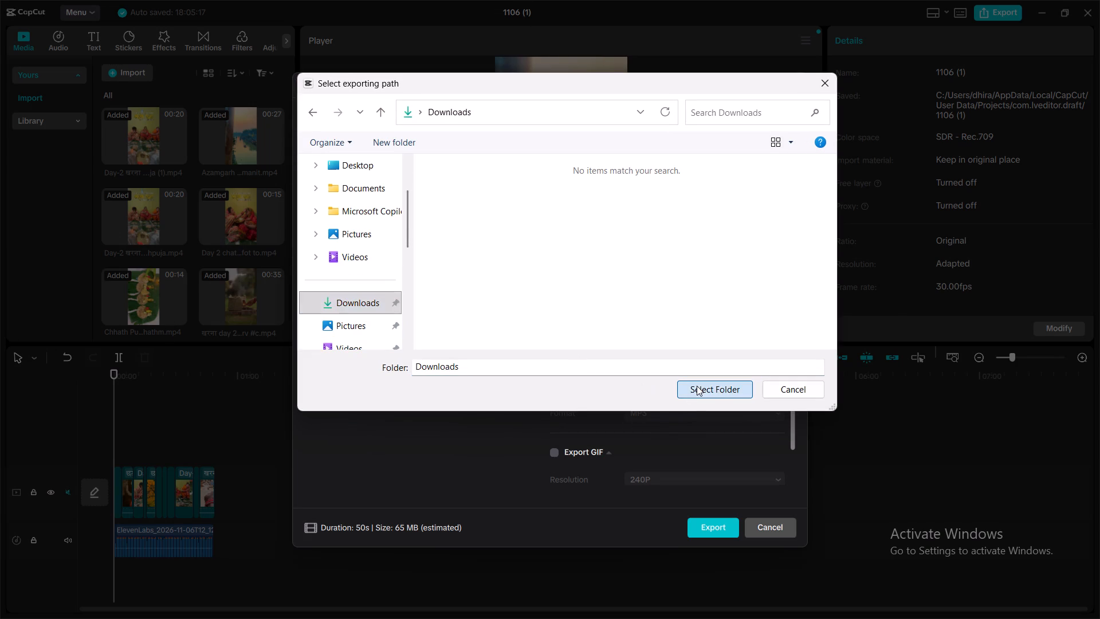
pyautogui.click(702, 529)
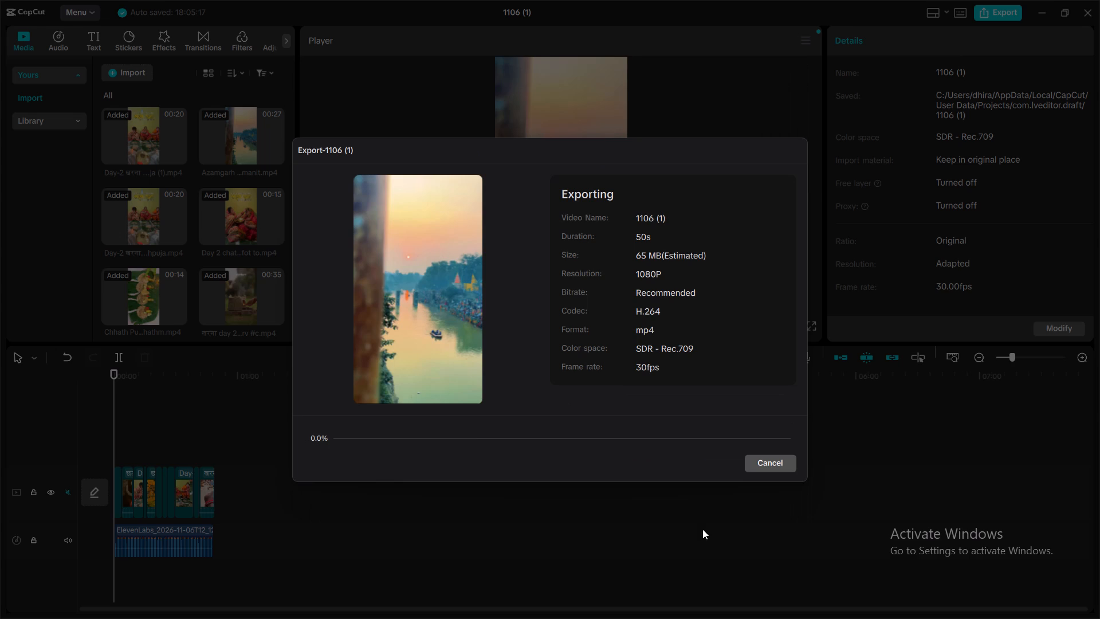